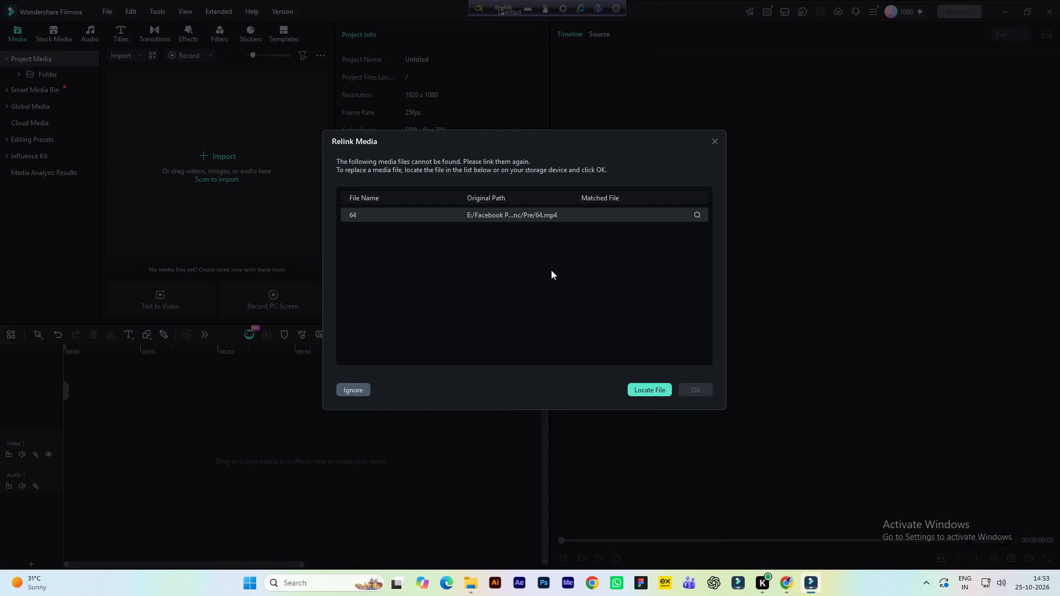
Ignore relinking the missing media file 64 and open the project.
click(359, 387)
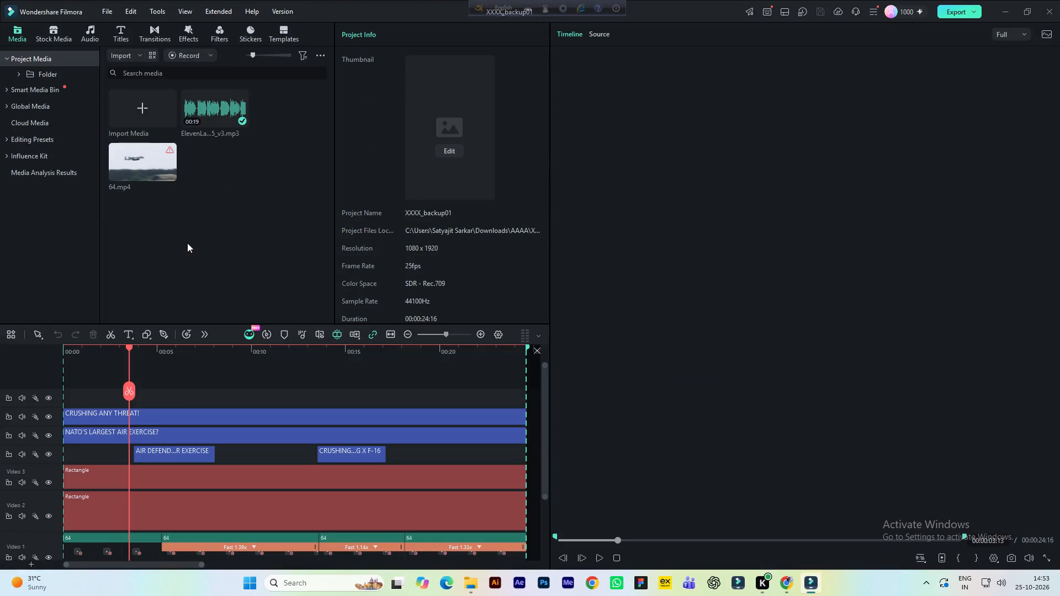
Delete the ElevenLabs audio file and the missing 64.mp4 from the project media, along with their timeline clips.
drag(156, 210, 252, 121)
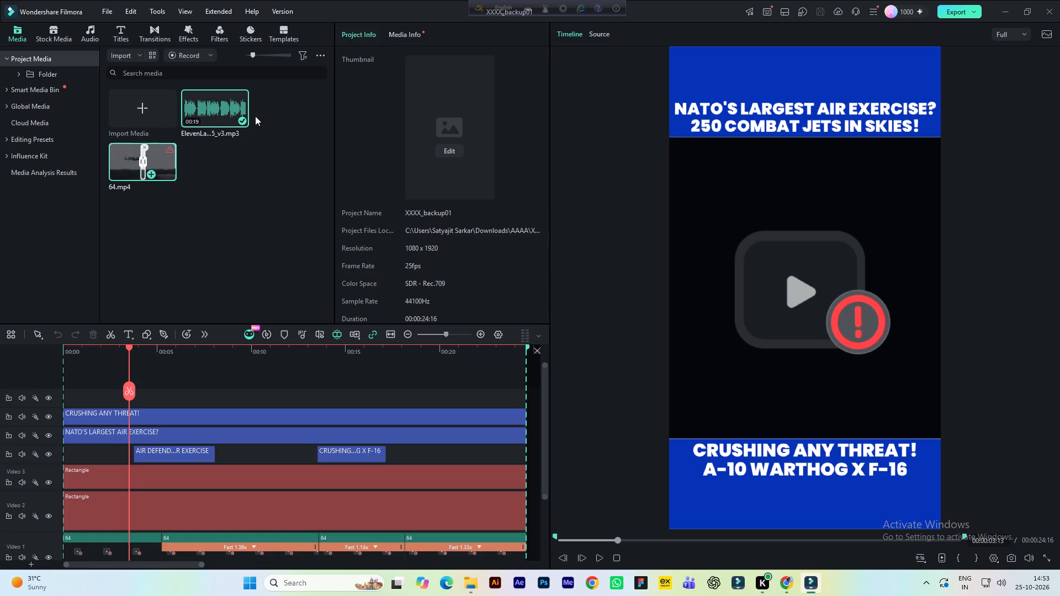
key(Delete)
key(Return)
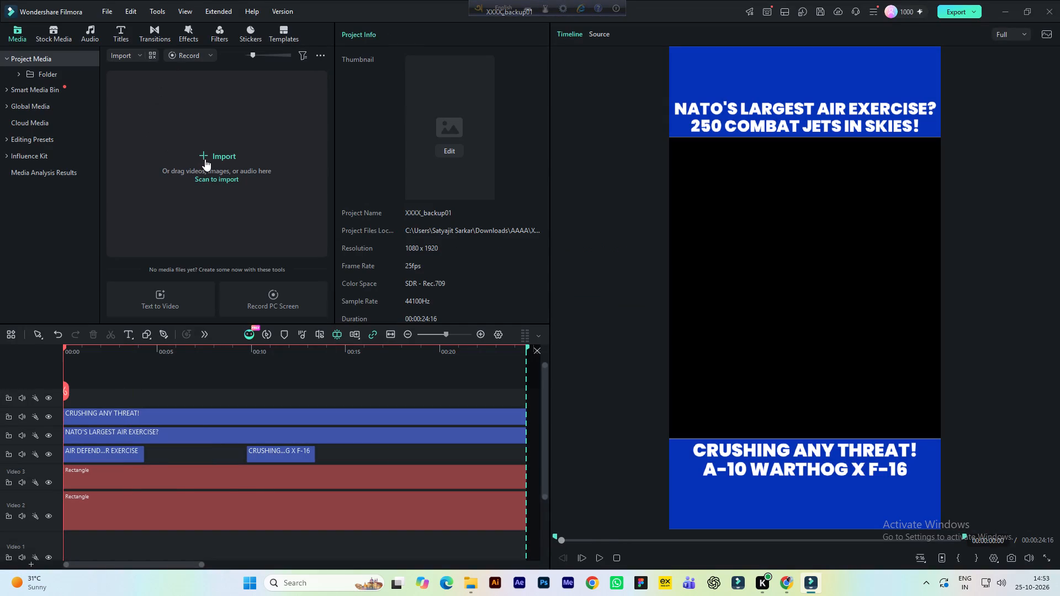
Import the video 65 from the Pre folder into the project media and save the project.
click(210, 157)
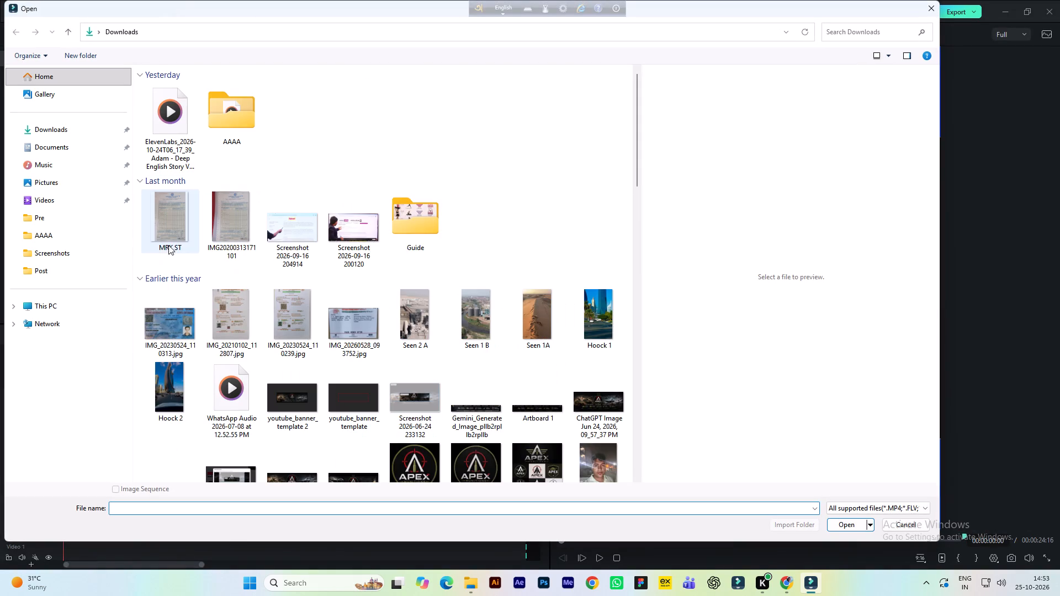
click(65, 215)
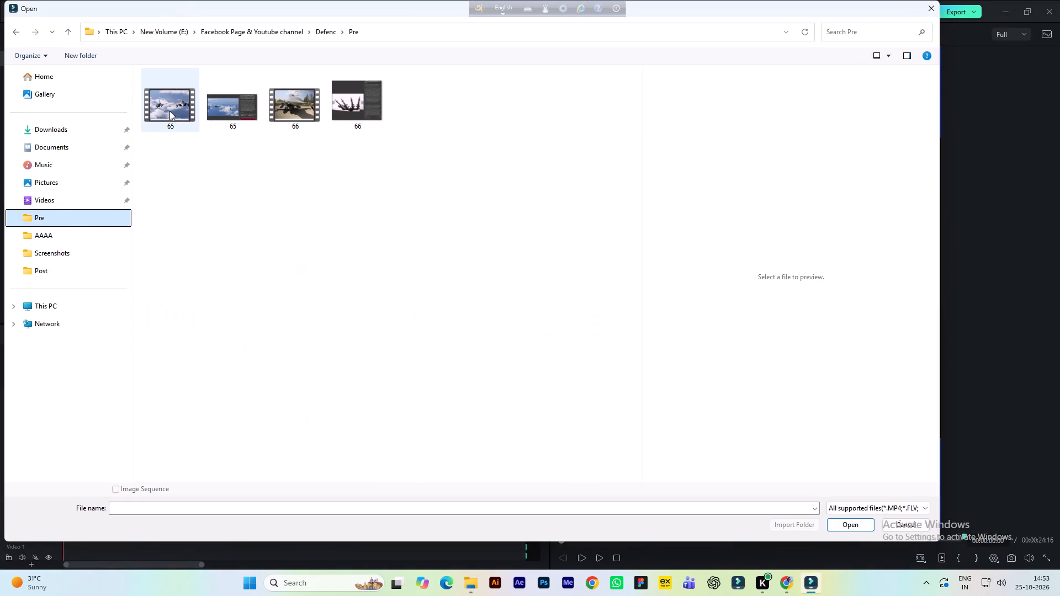
click(169, 111)
click(857, 525)
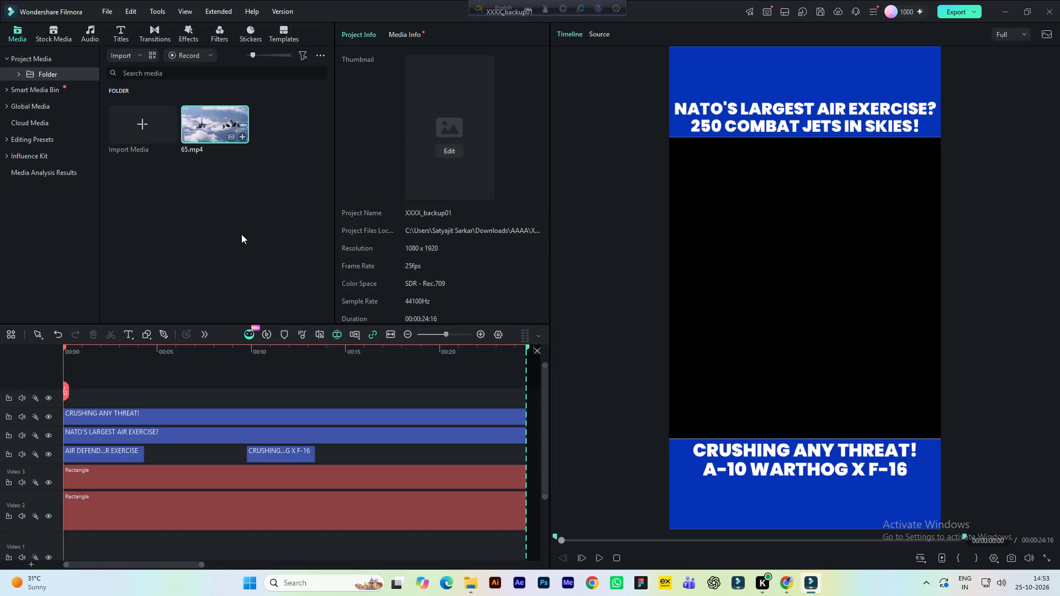
key(ctrl+s)
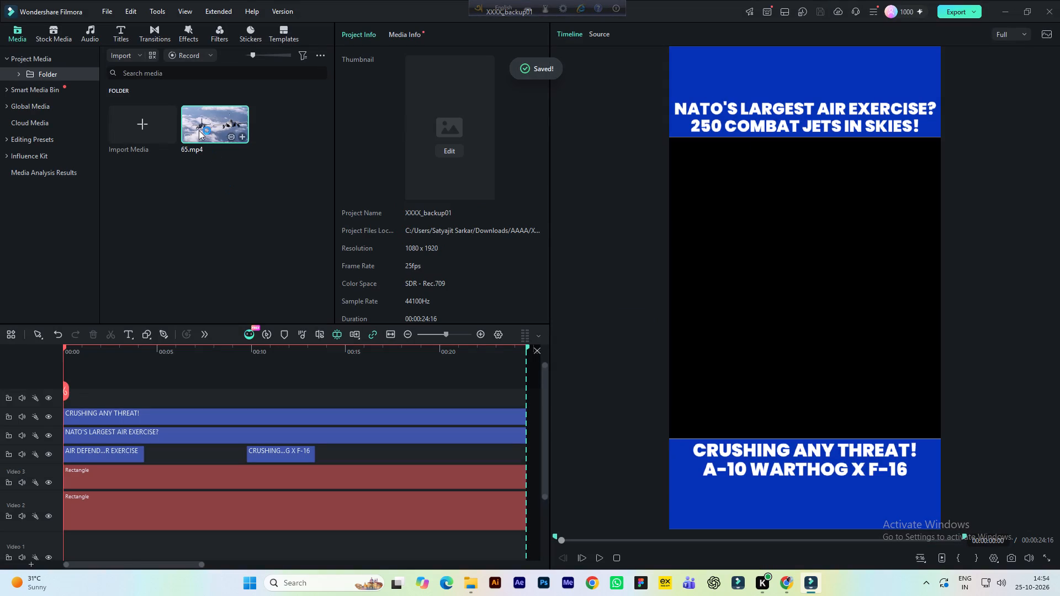
Preview the opening of the imported 65.mp4 clip and pause the playback.
click(199, 130)
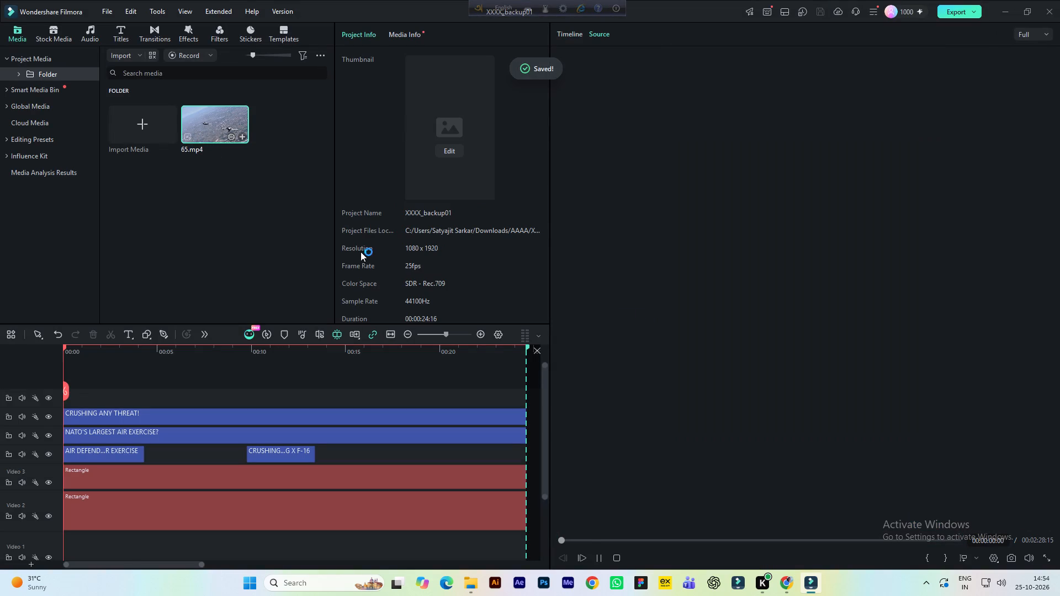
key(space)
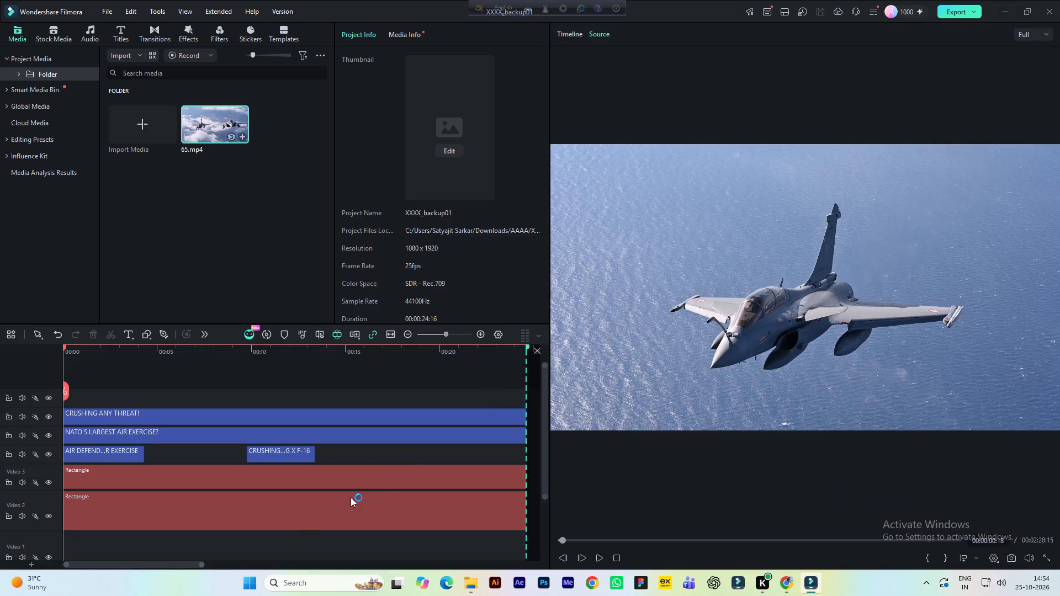
Switch to the Windows Settings app.
click(250, 585)
Connect the Airdopes 181 Pro Bluetooth headphones in Windows Settings, and return to Filmora.
click(590, 172)
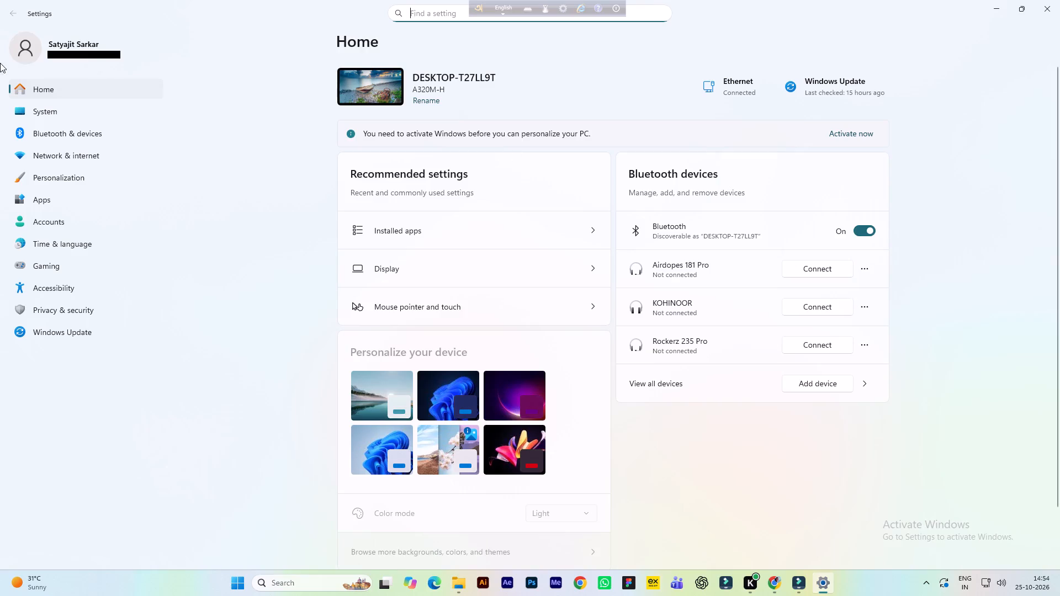
click(87, 141)
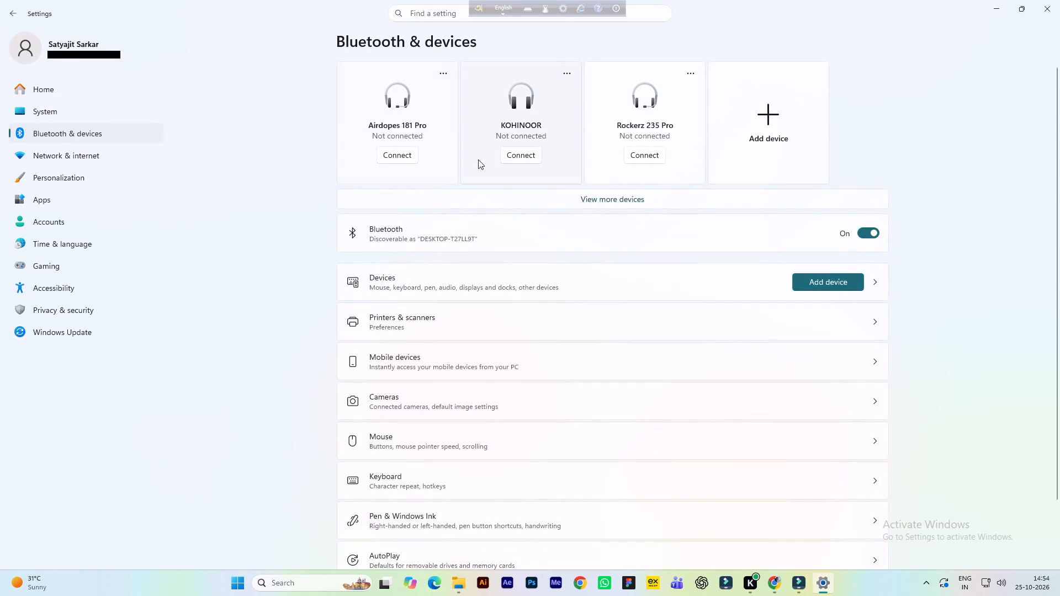
click(402, 155)
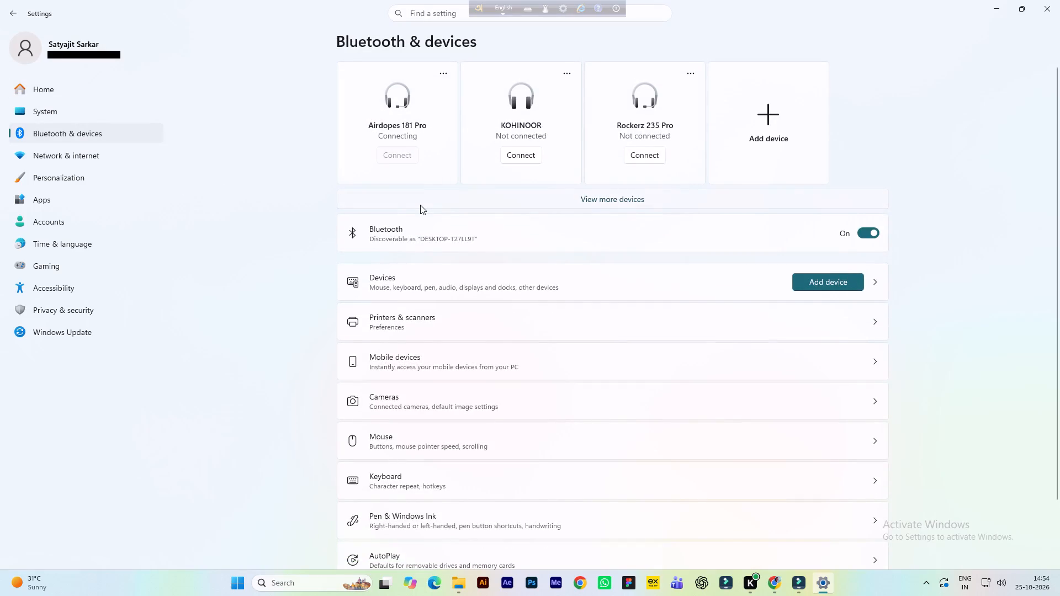
click(998, 9)
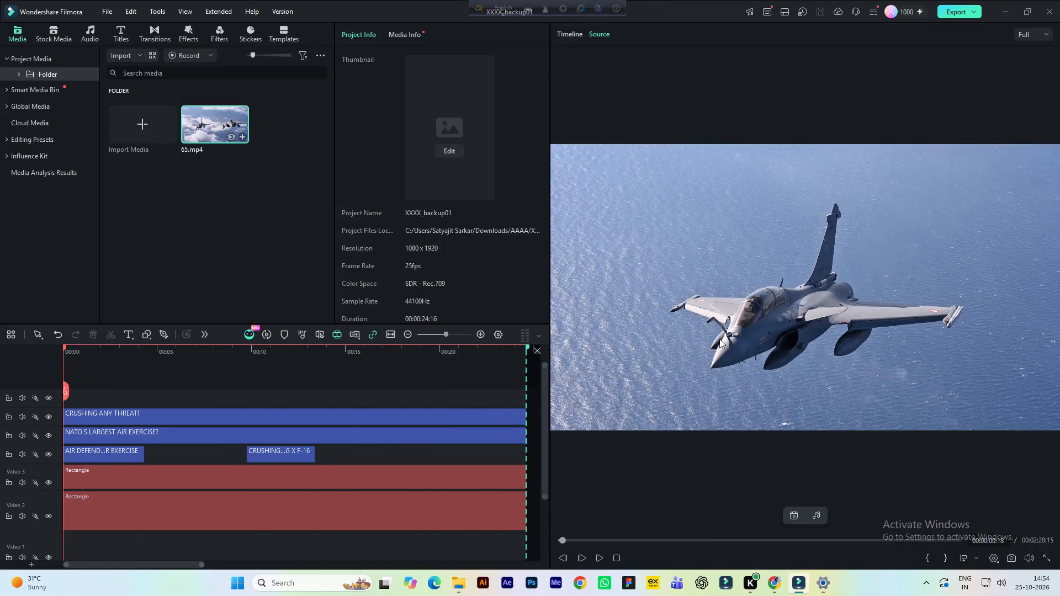
Preview the source clip 65.mp4 from beginning to end, skipping ahead through its fighter jet shots.
ctrl+scroll(721, 336, down, 2)
ctrl+scroll(723, 339, up, 1)
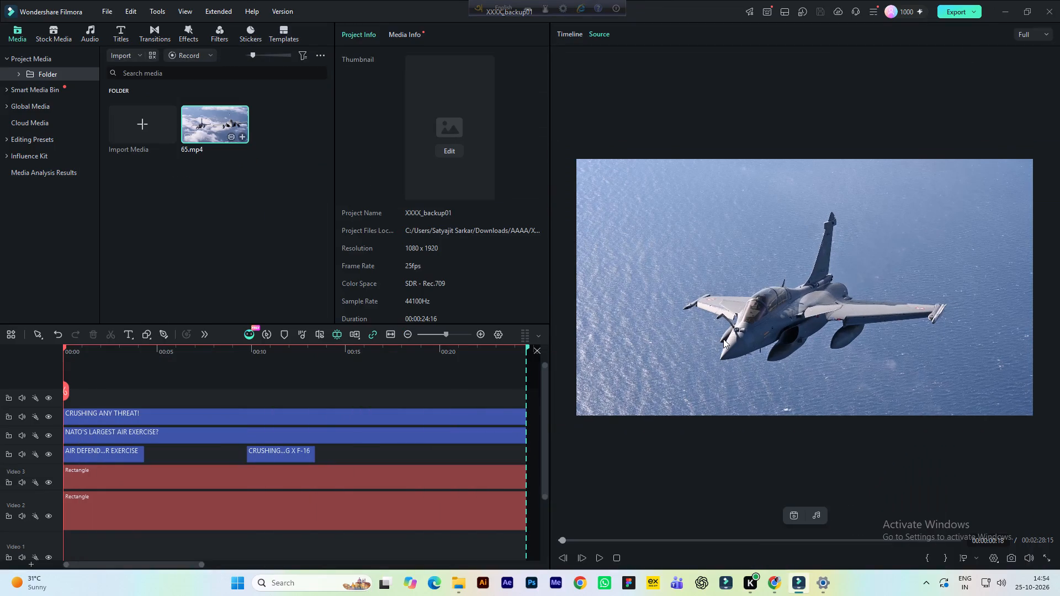
key(space)
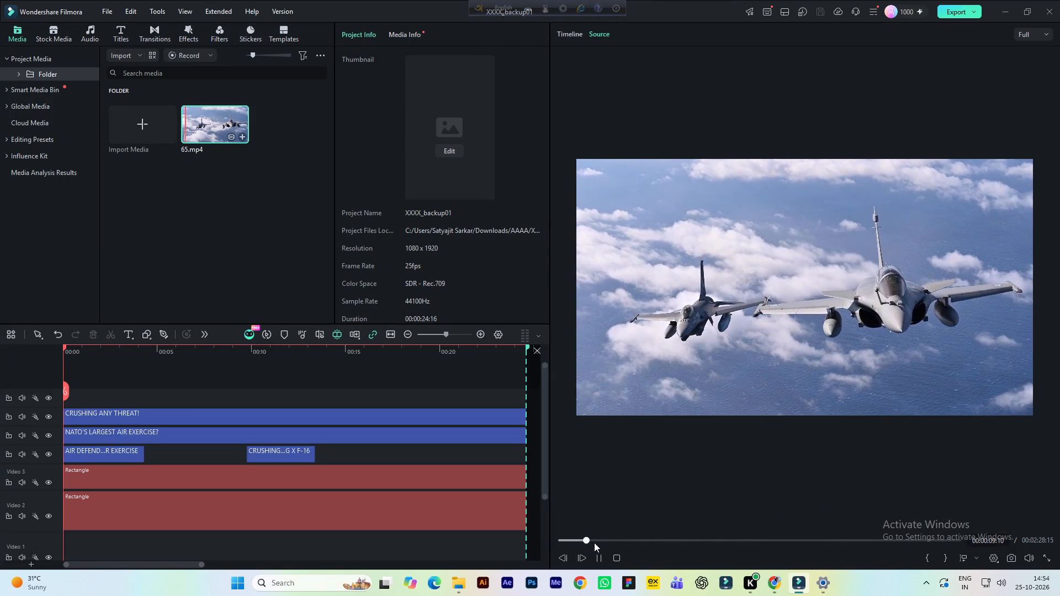
click(603, 540)
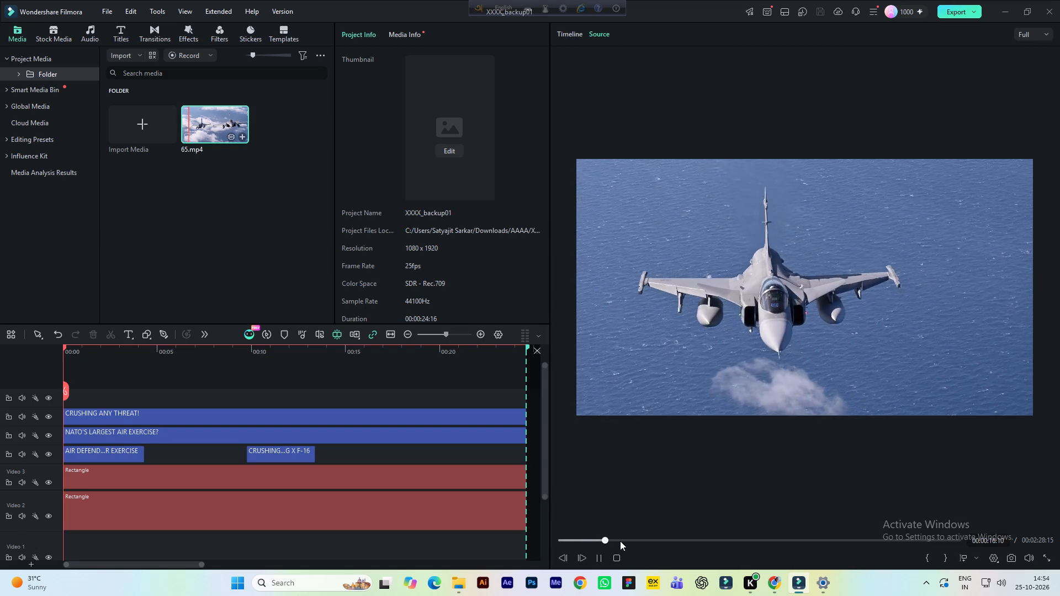
click(620, 541)
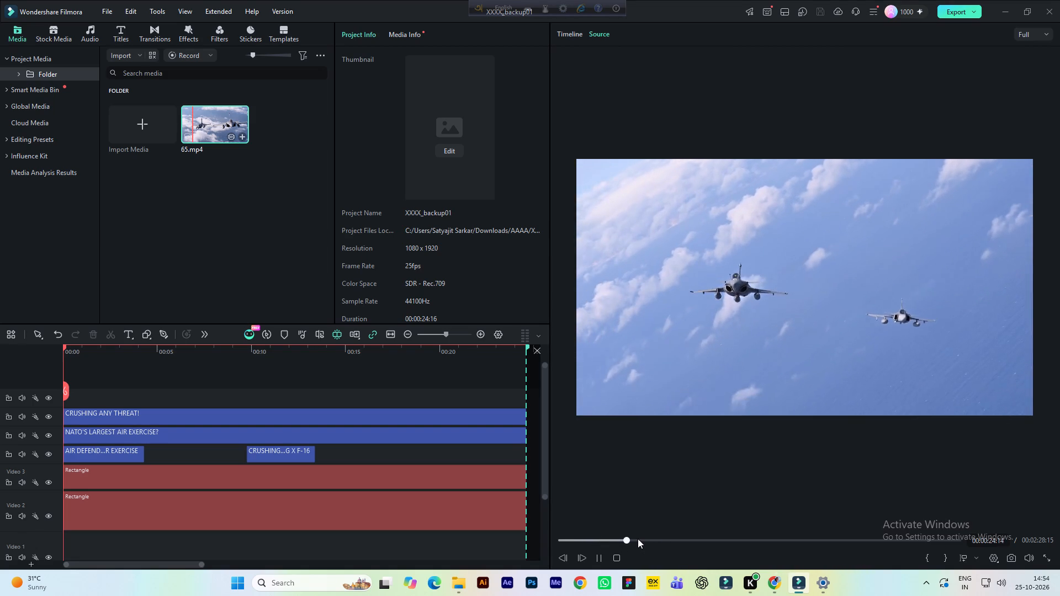
click(638, 539)
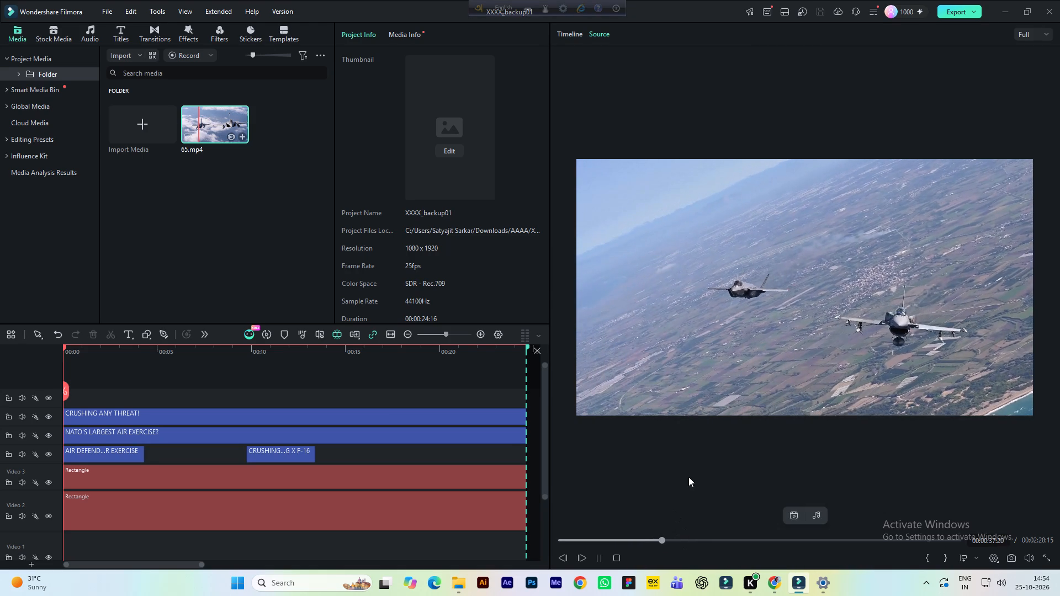
click(673, 539)
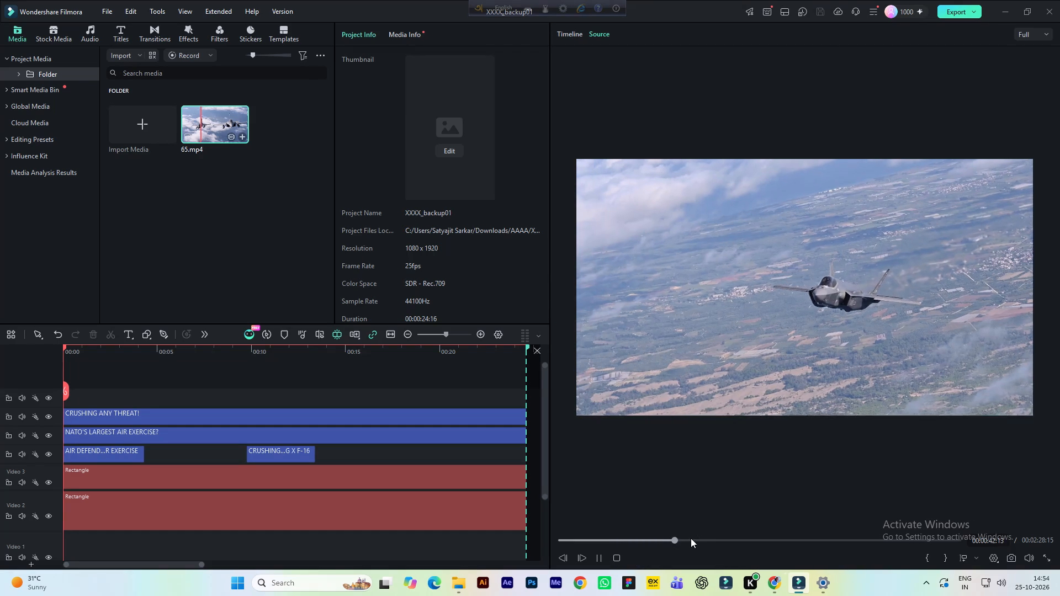
click(683, 538)
click(693, 540)
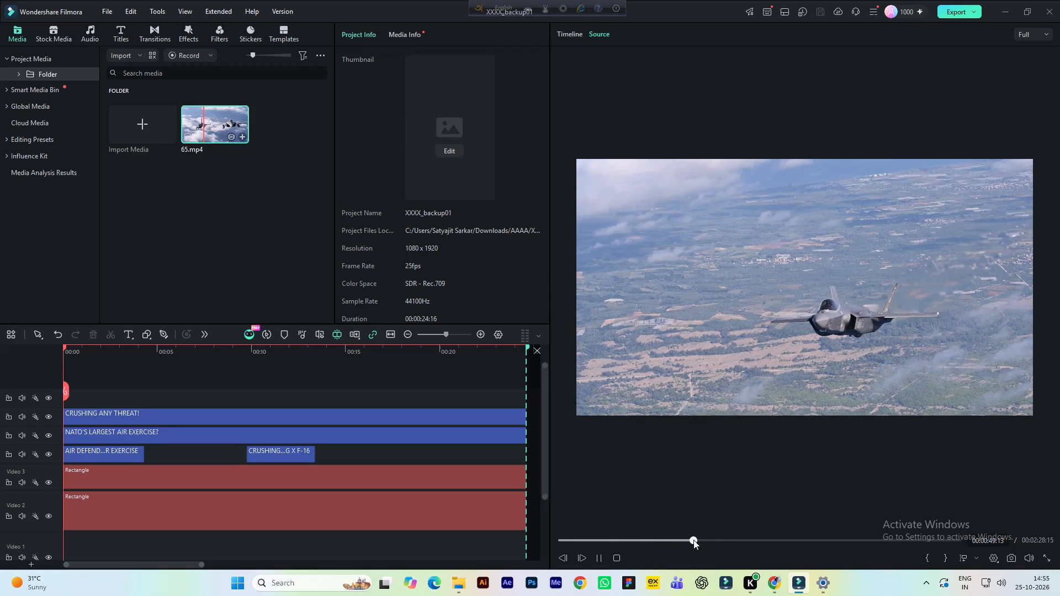
click(704, 540)
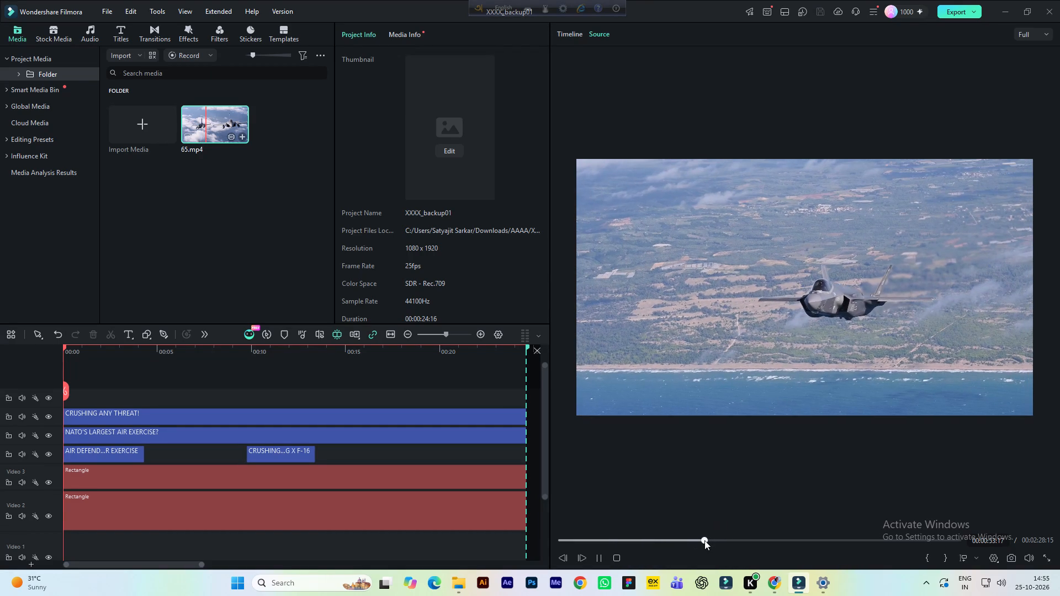
click(717, 540)
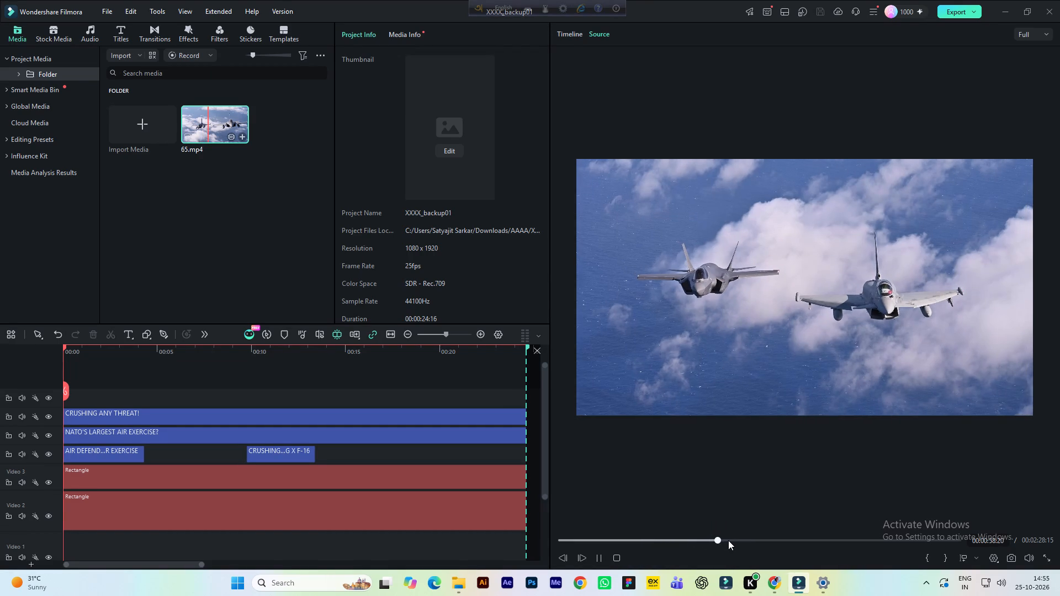
click(725, 540)
click(737, 540)
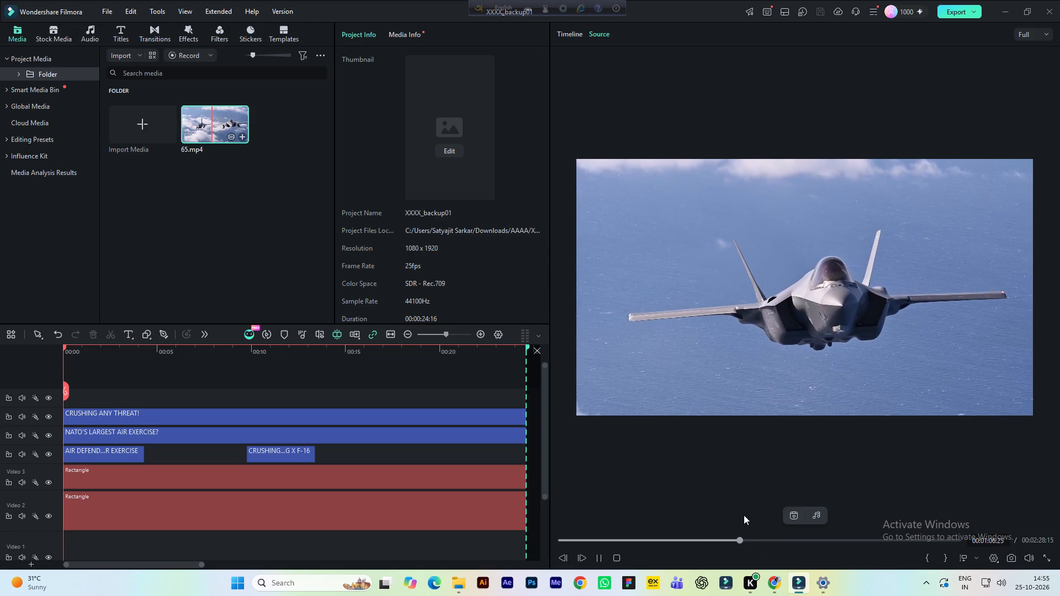
click(749, 539)
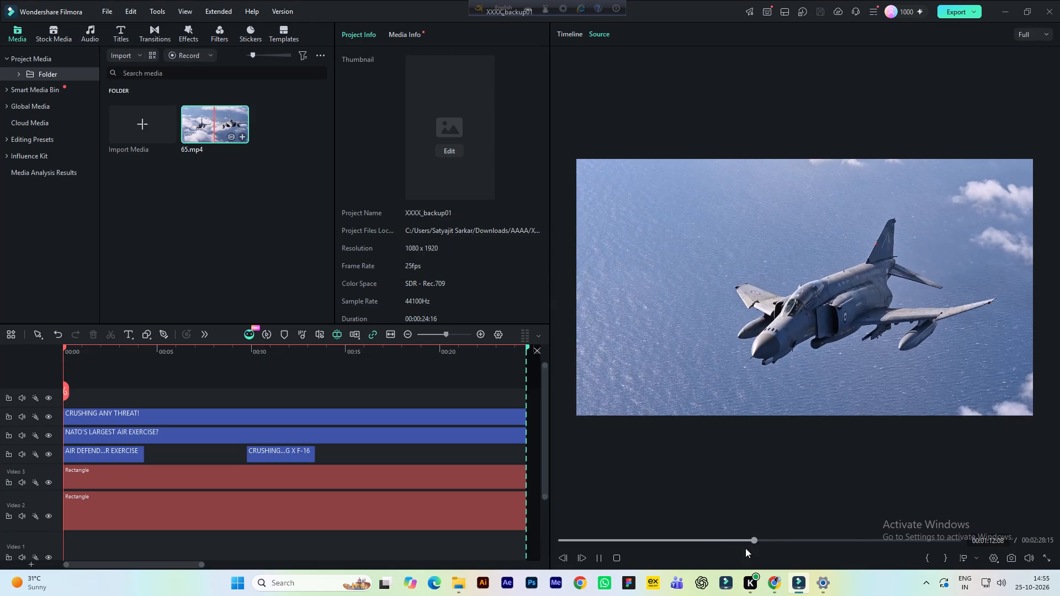
click(765, 540)
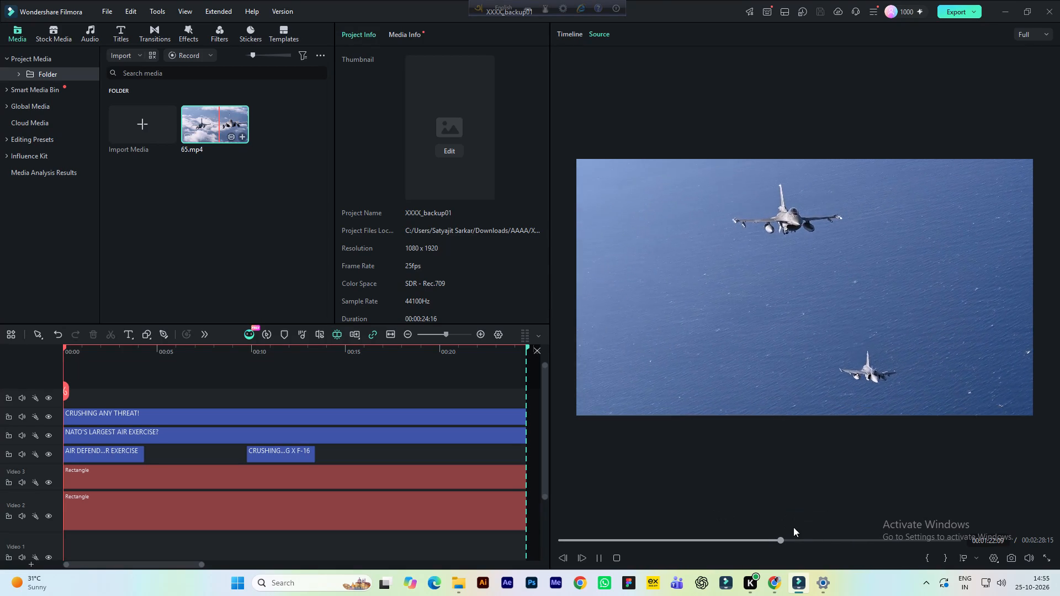
click(788, 540)
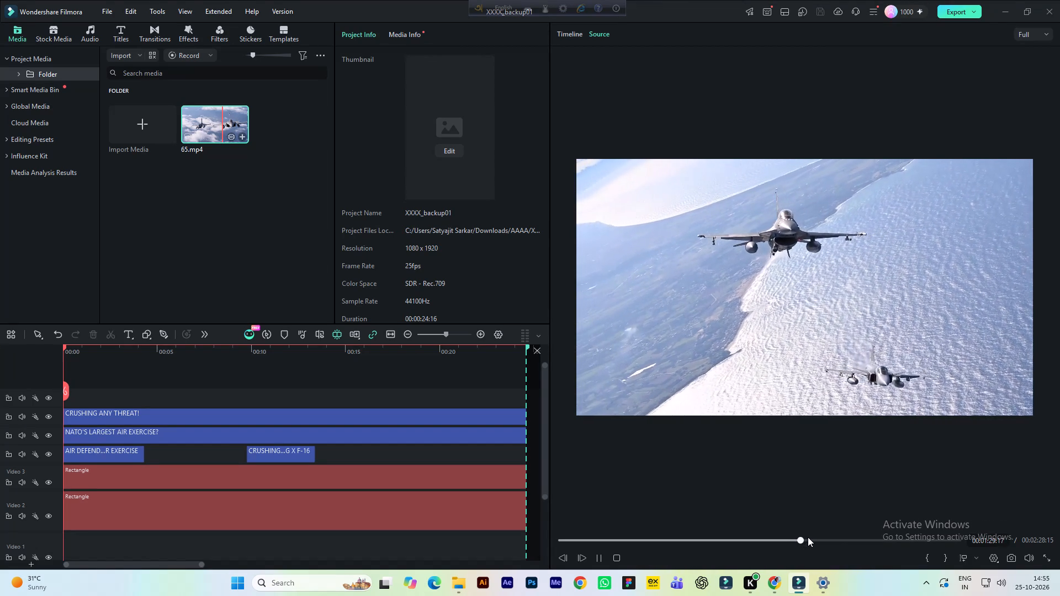
click(809, 541)
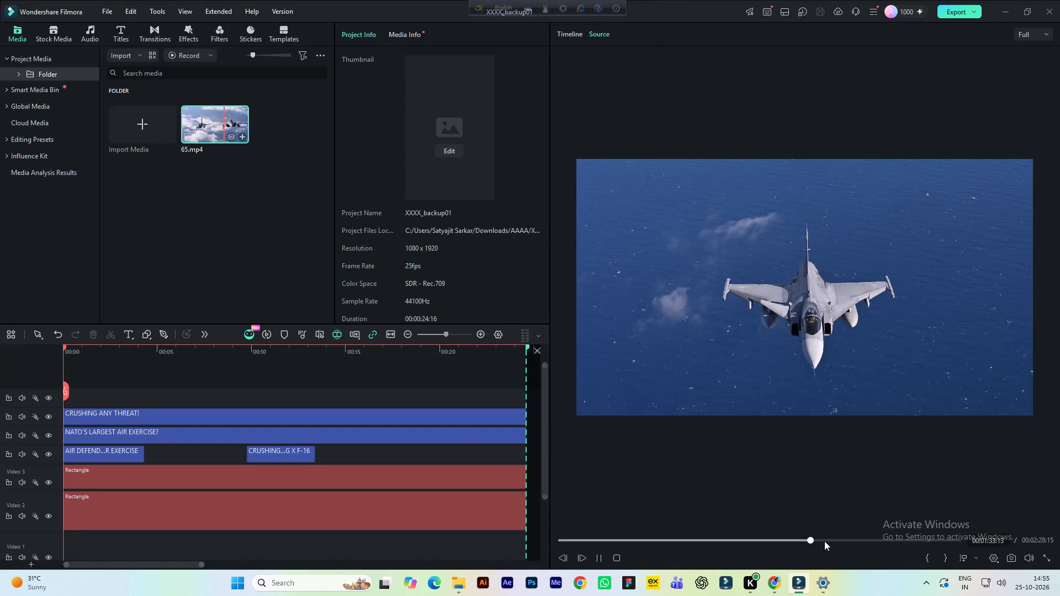
click(823, 539)
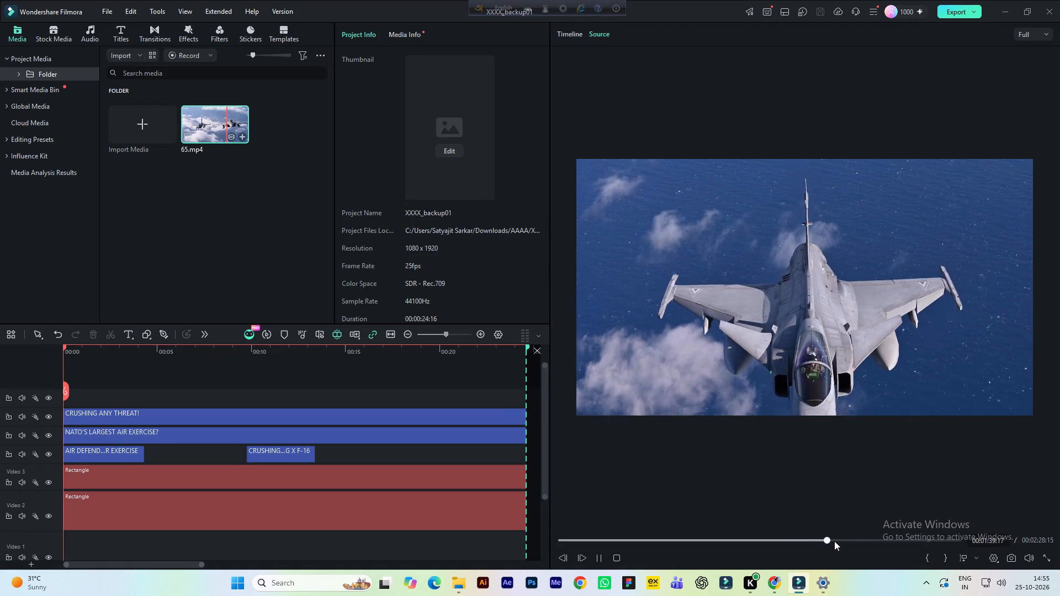
click(836, 540)
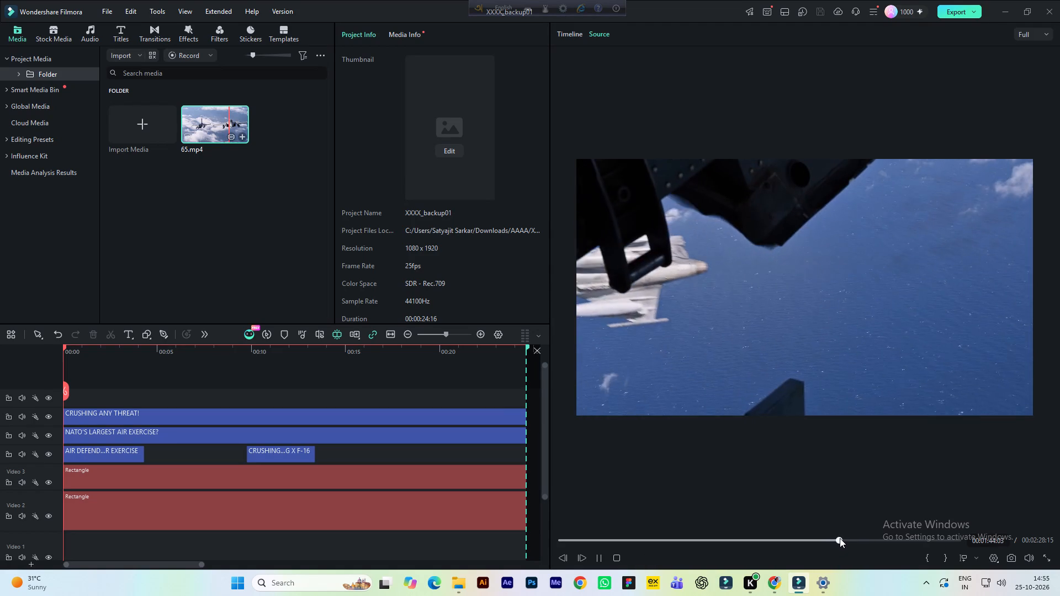
click(851, 540)
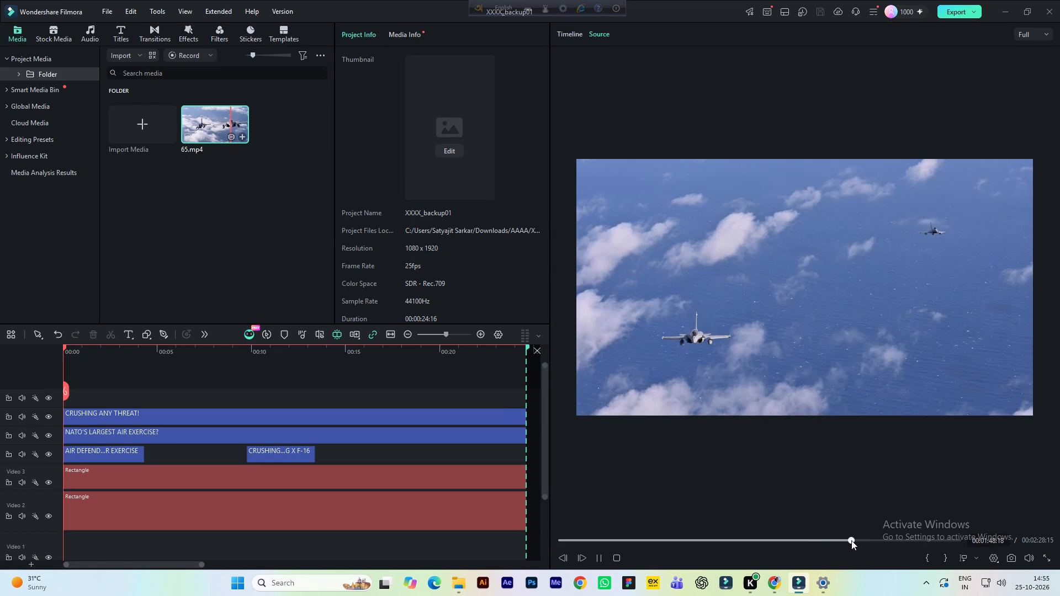
click(865, 540)
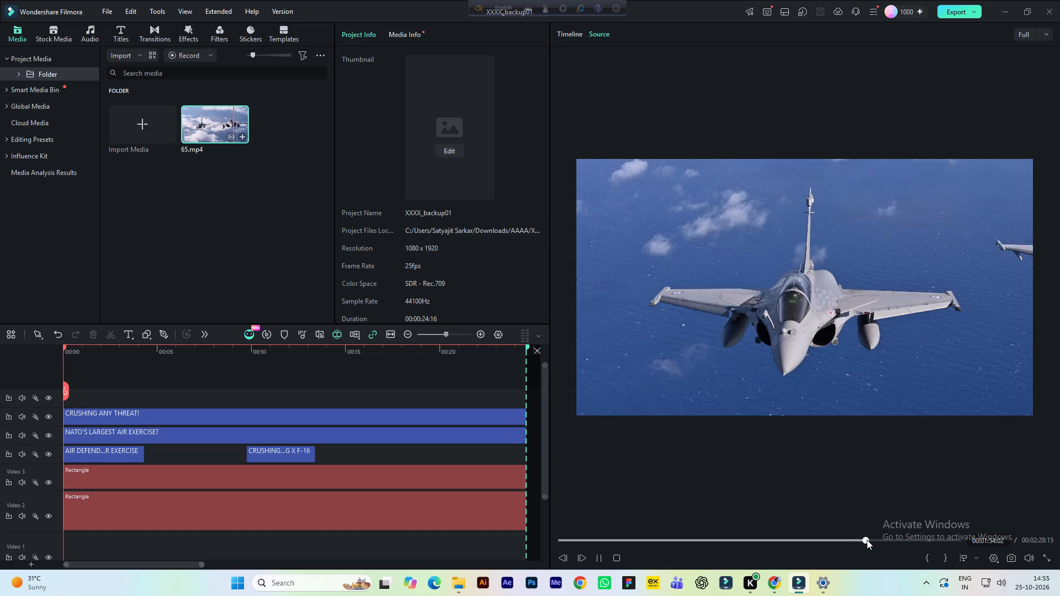
click(880, 540)
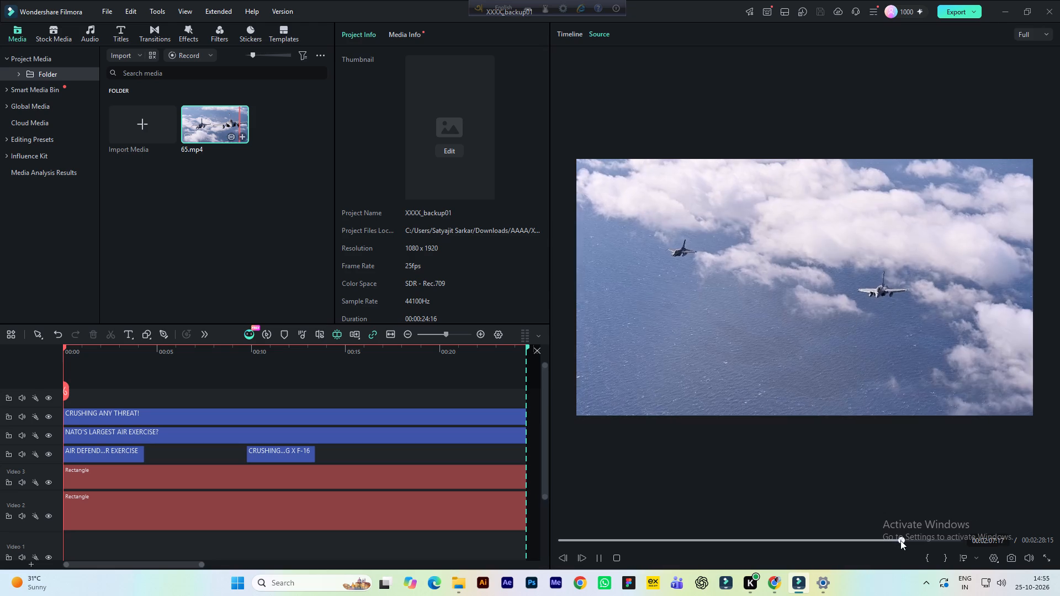
click(917, 540)
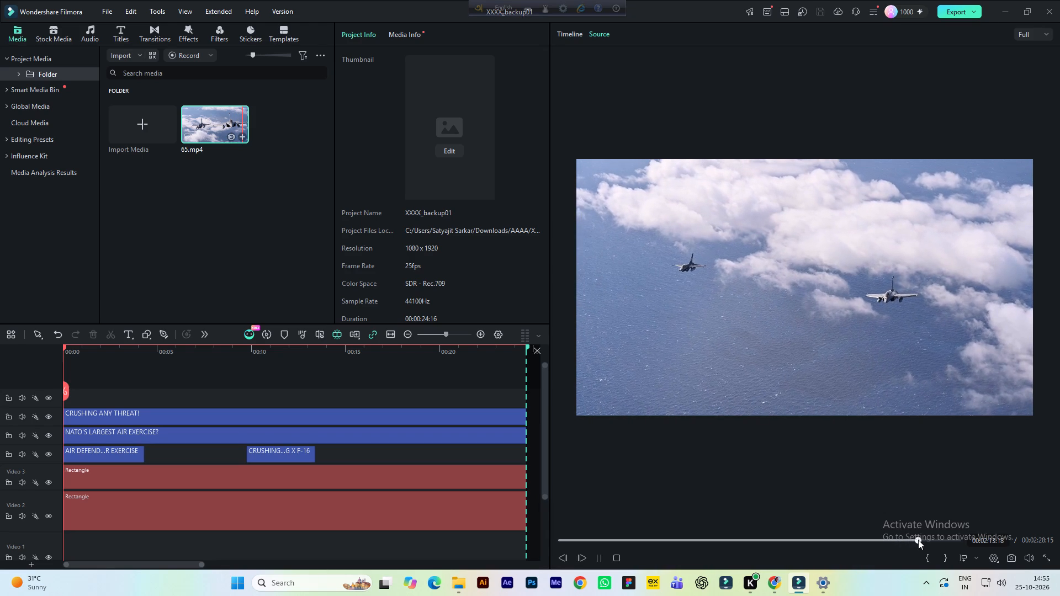
click(931, 540)
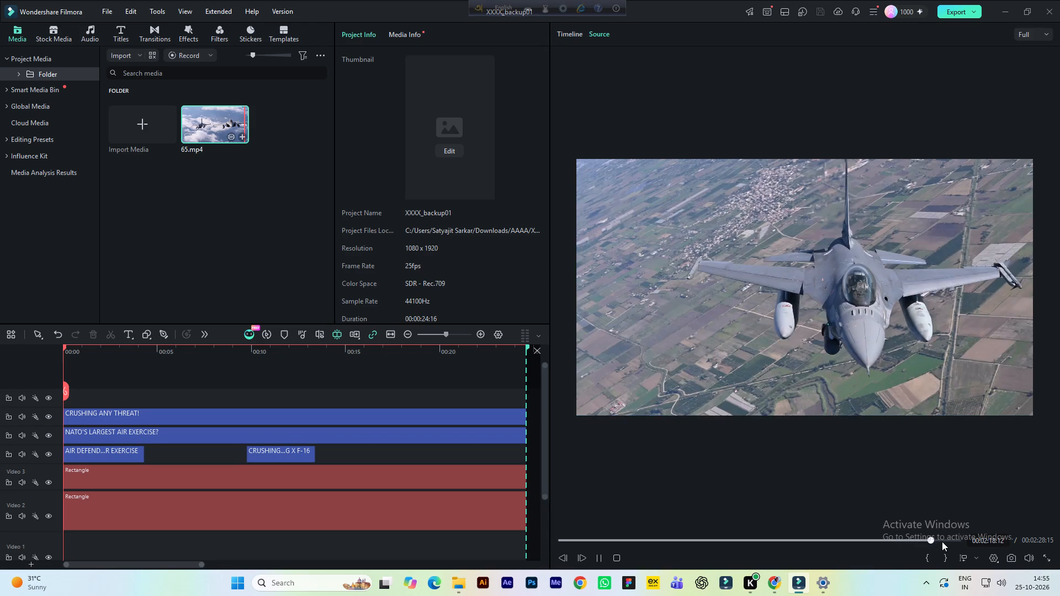
click(943, 541)
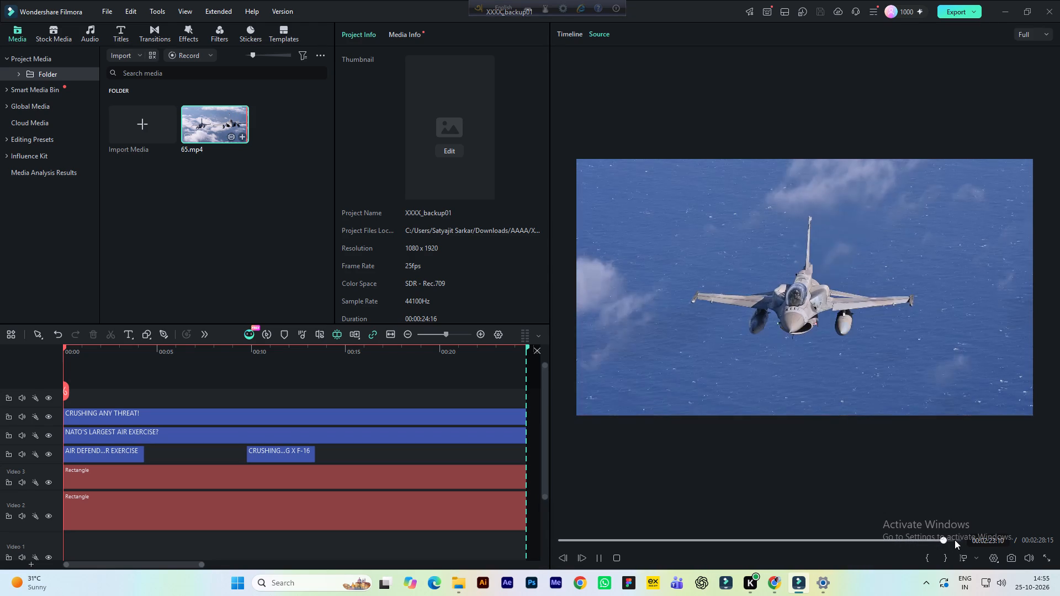
click(955, 540)
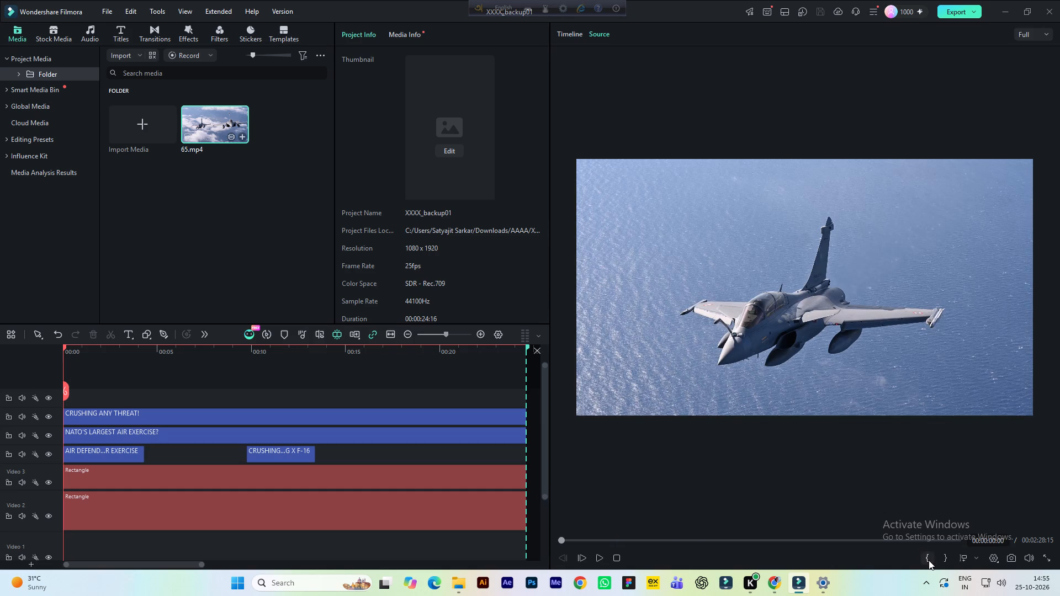
Mark 65.mp4 from its start to about 00:00:01:22 and place that segment at the beginning of the Video 1 track.
click(929, 560)
key(space)
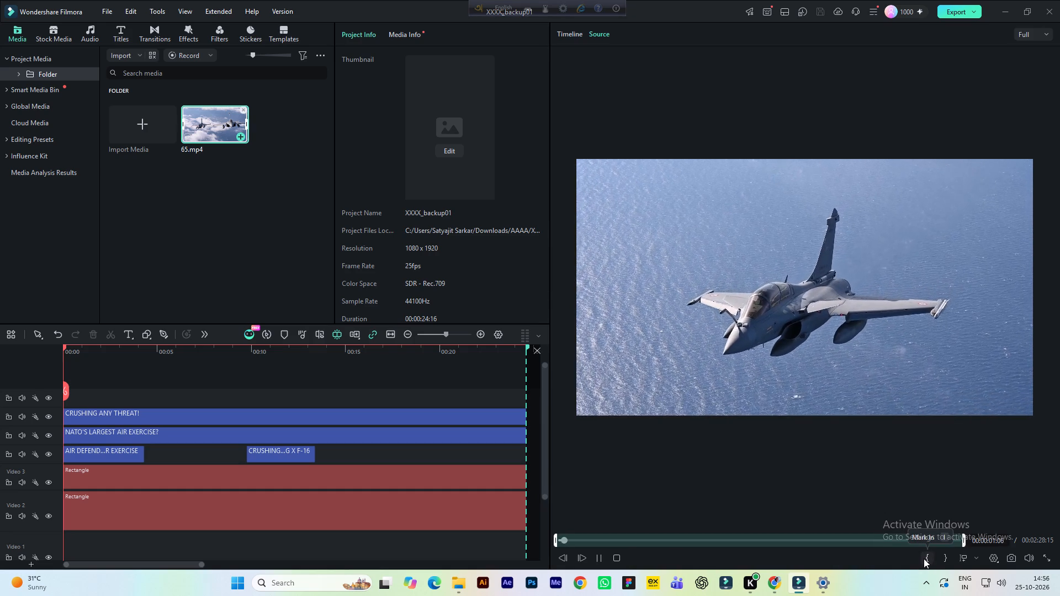
key(space)
click(941, 557)
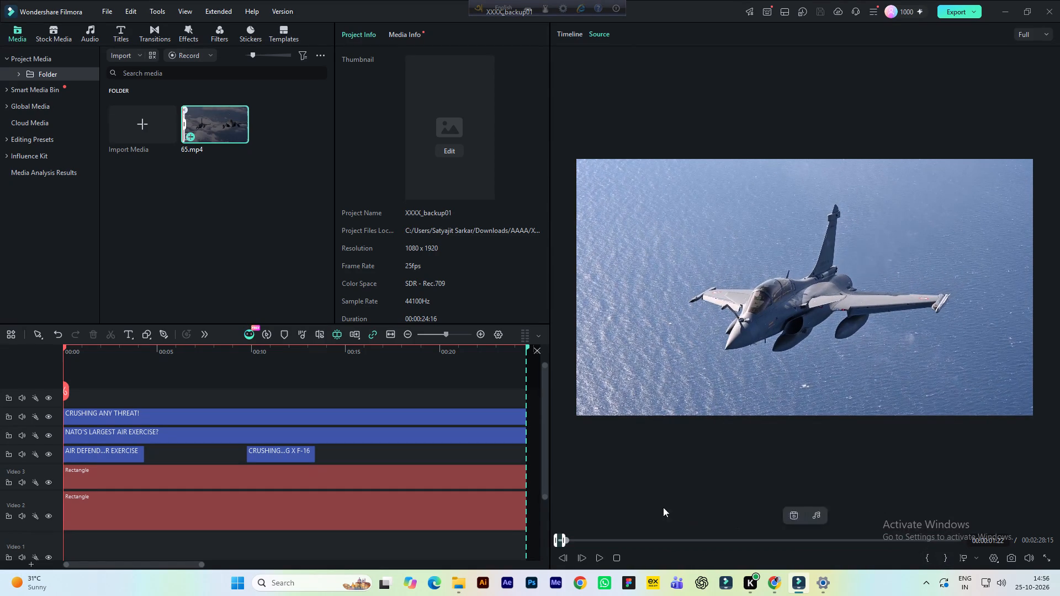
scroll(443, 472, down, 1)
drag(785, 332, 80, 513)
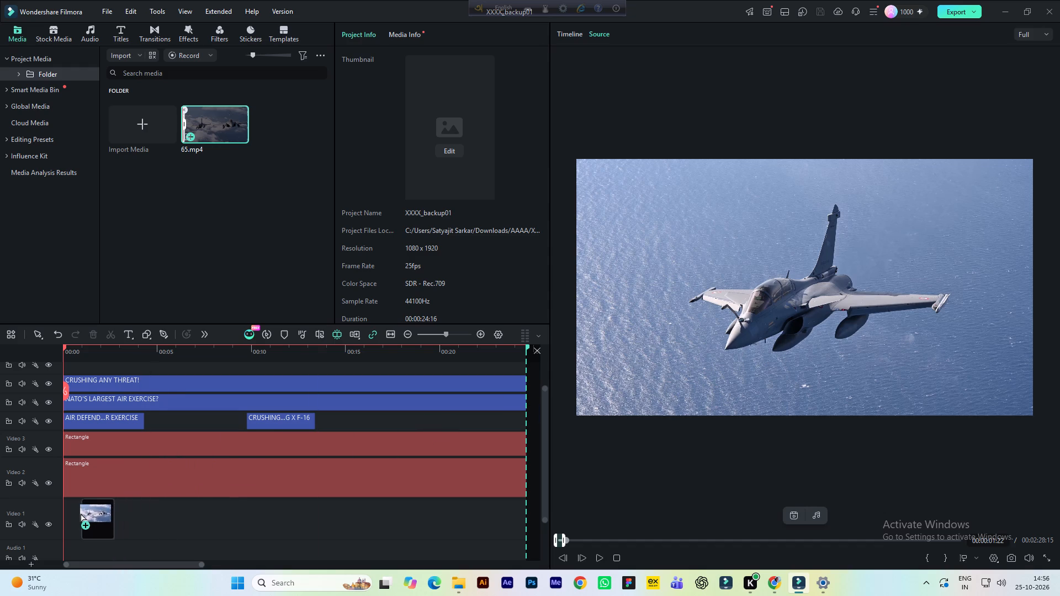
drag(80, 513, 51, 512)
click(575, 312)
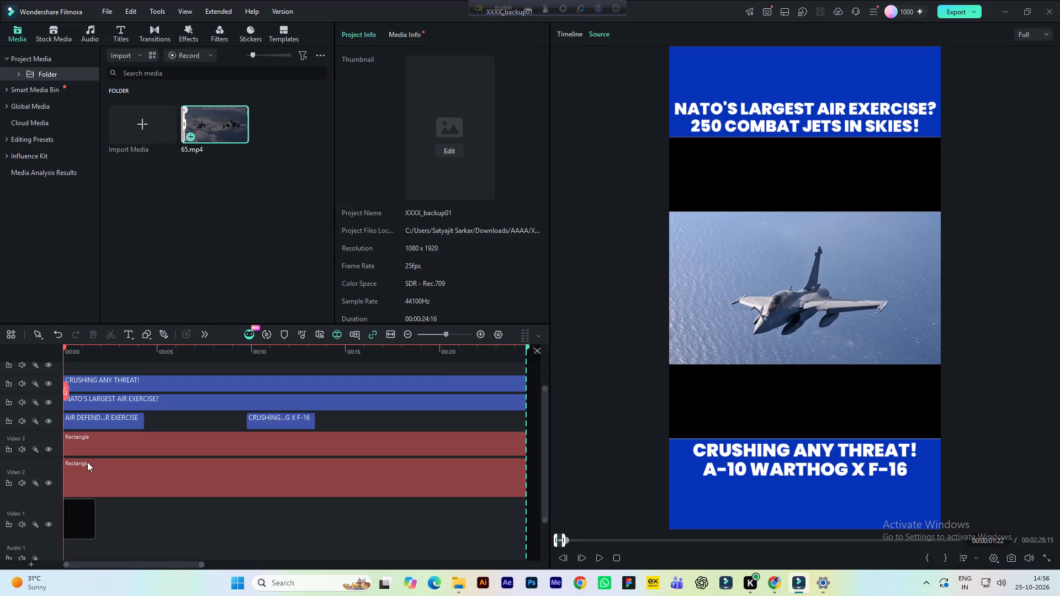
Scale the first fighter jet clip on Video 1 to 199% width and height, and save the project.
click(78, 349)
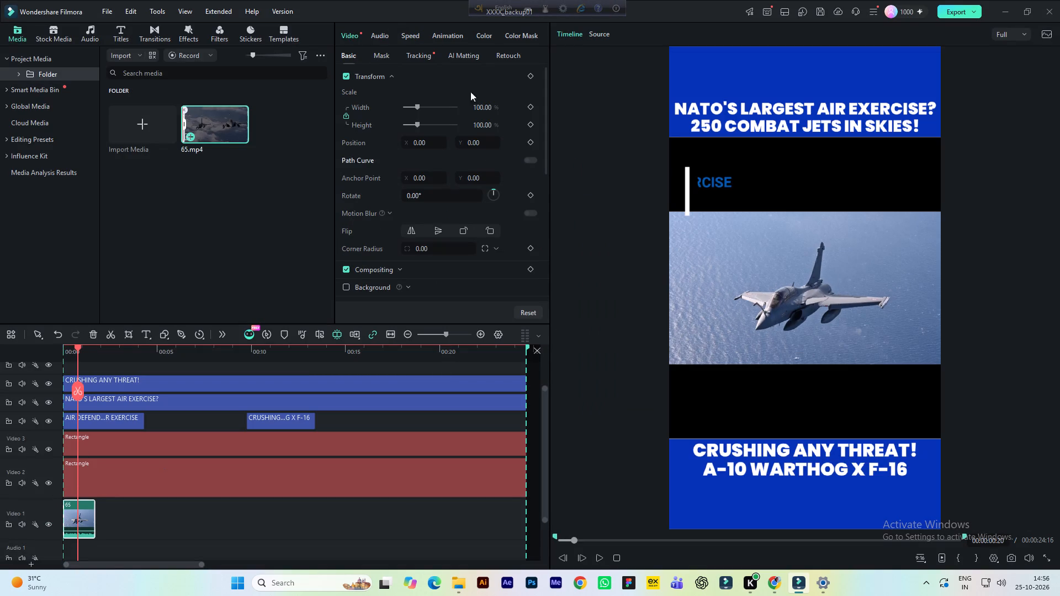
click(479, 111)
text(199)
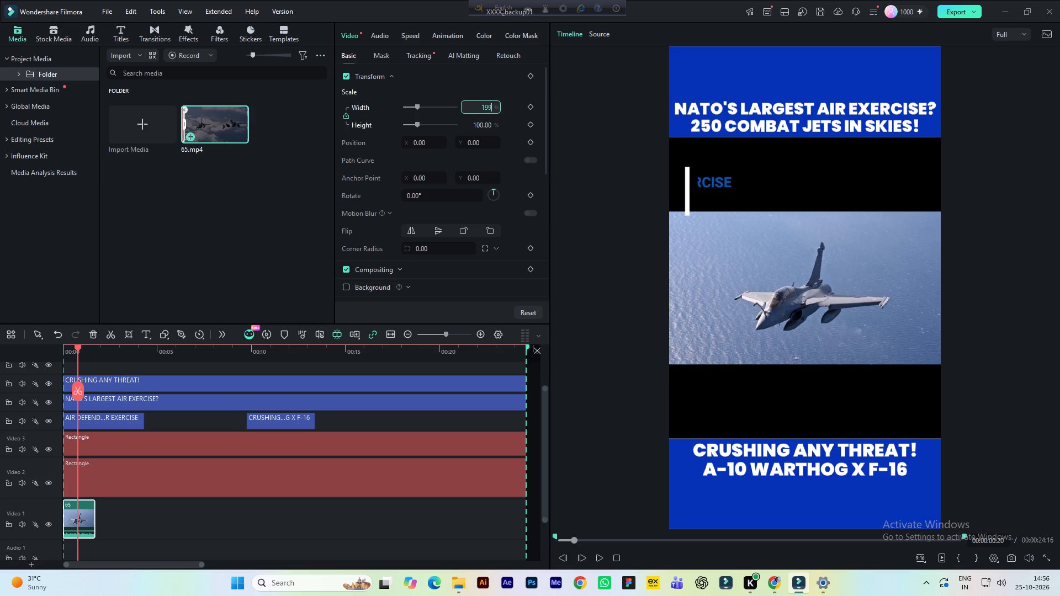
key(Return)
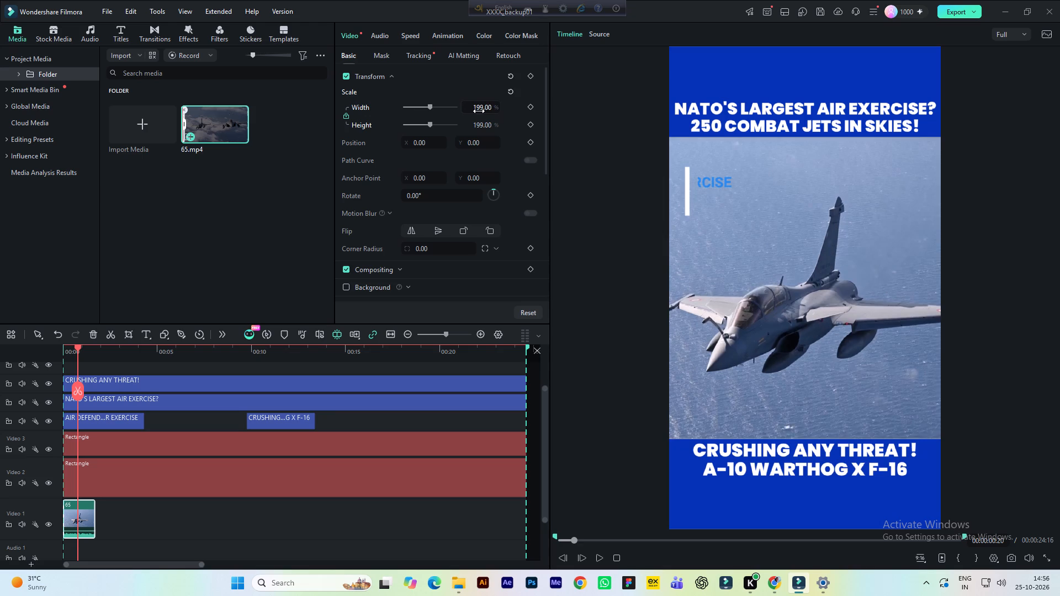
key(ctrl+s)
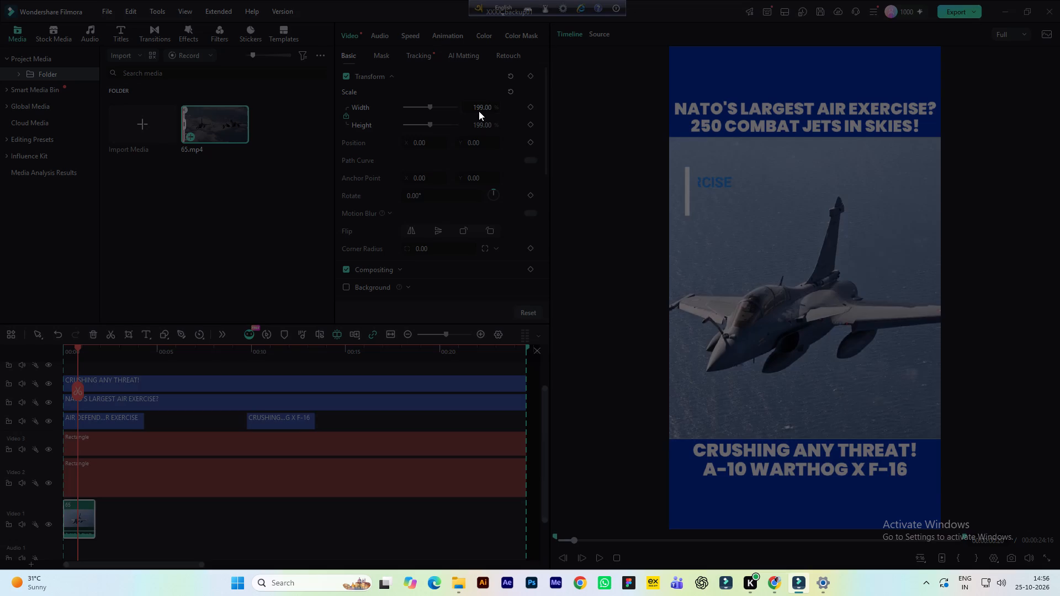
Mark 65.mp4 from about 00:00:07:04 to 00:00:09:11 and place it directly after the first Video 1 clip, keeping the 1080x1920 25fps settings.
click(597, 35)
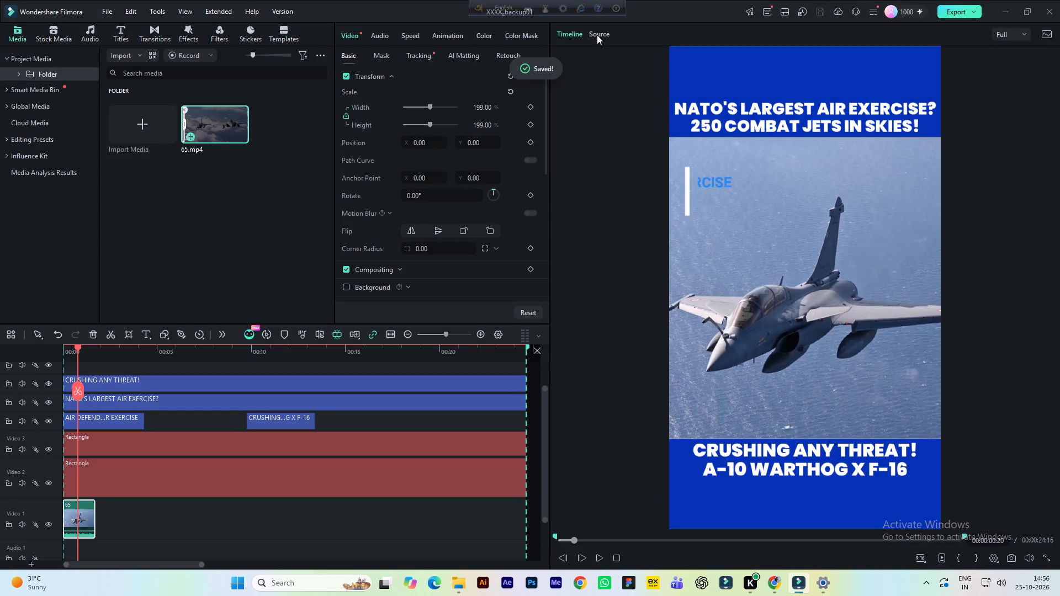
key(space)
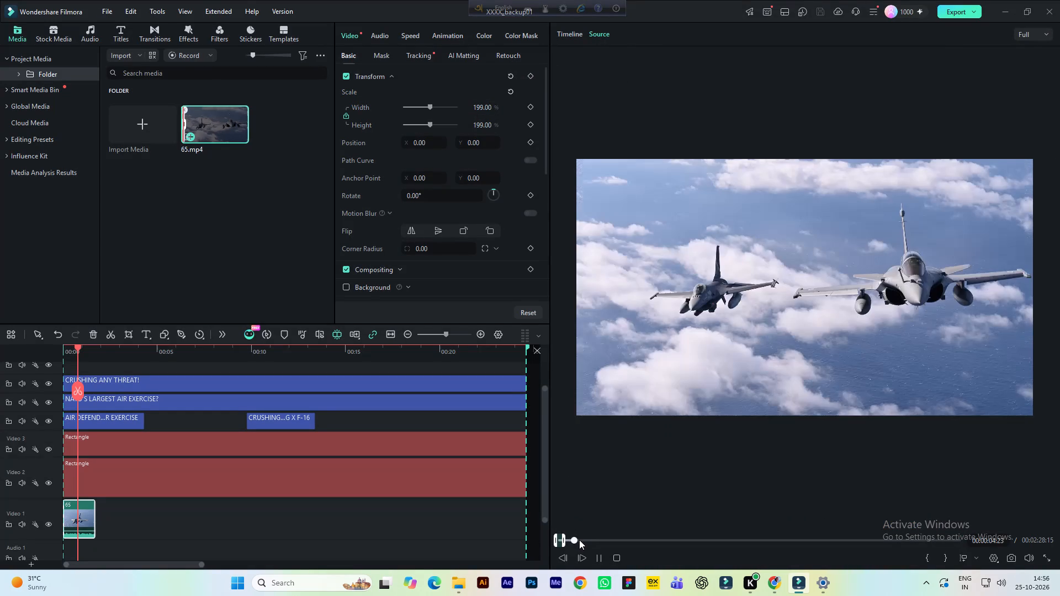
click(579, 540)
key(space)
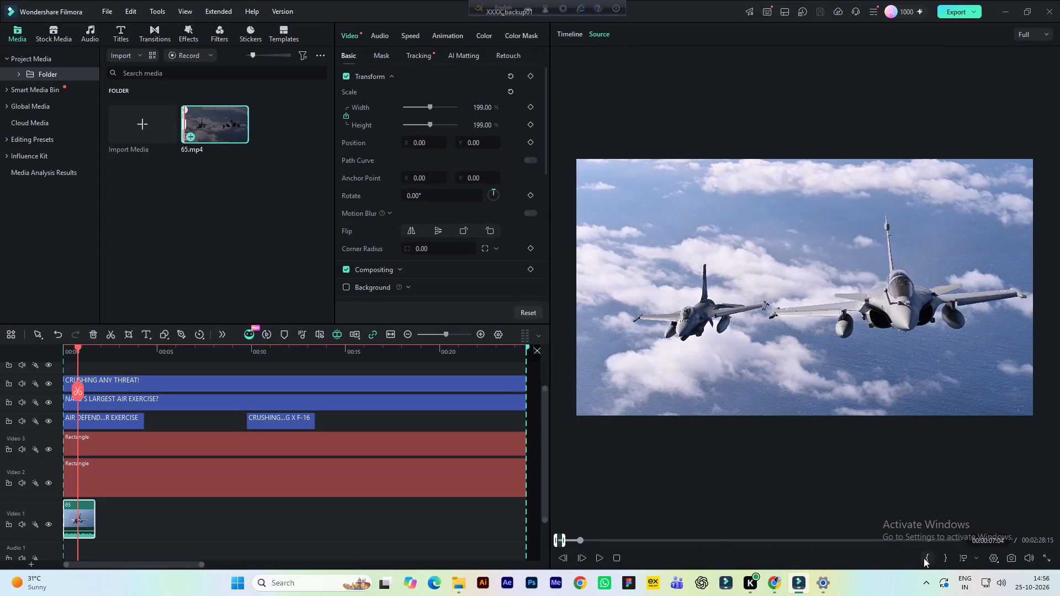
click(923, 558)
key(space)
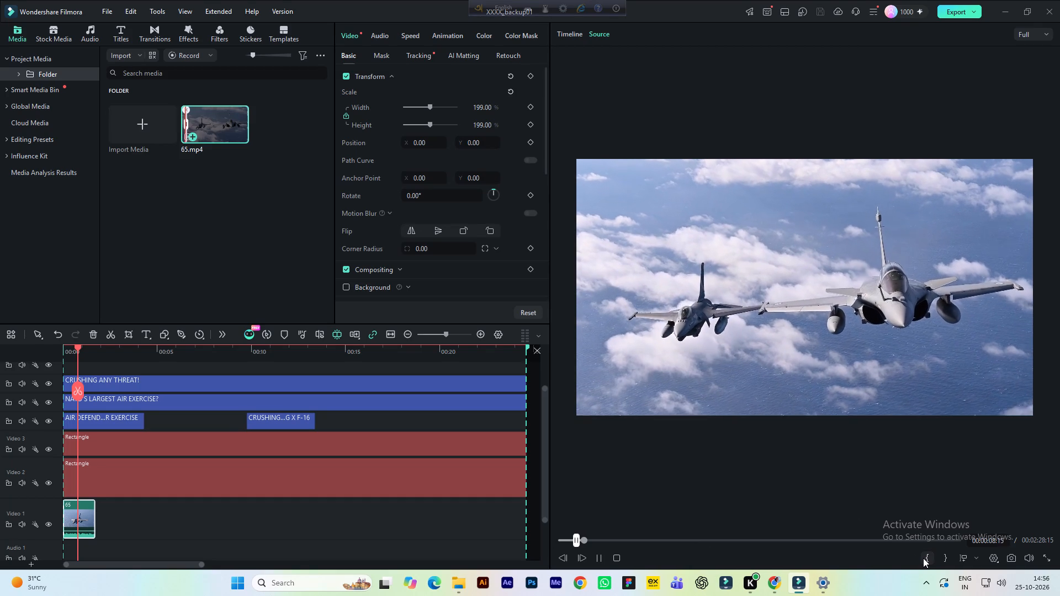
key(space)
click(944, 558)
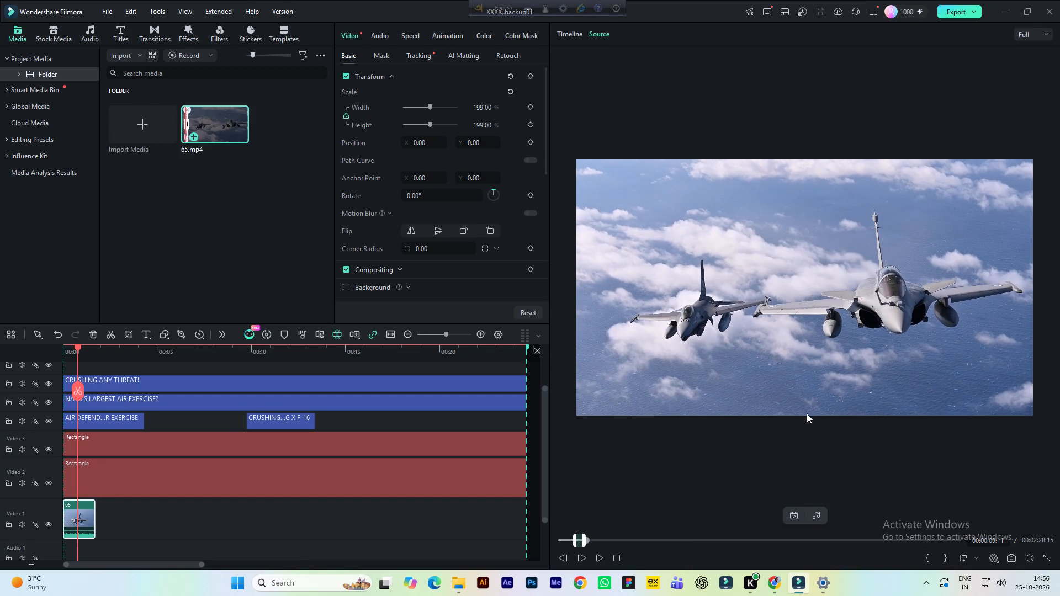
drag(785, 362, 182, 535)
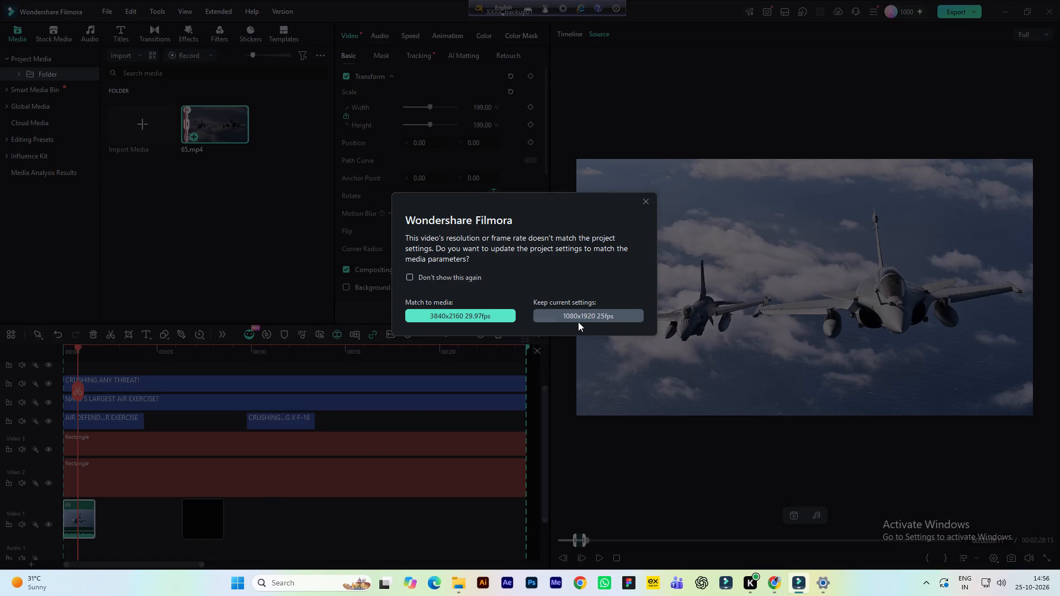
click(587, 316)
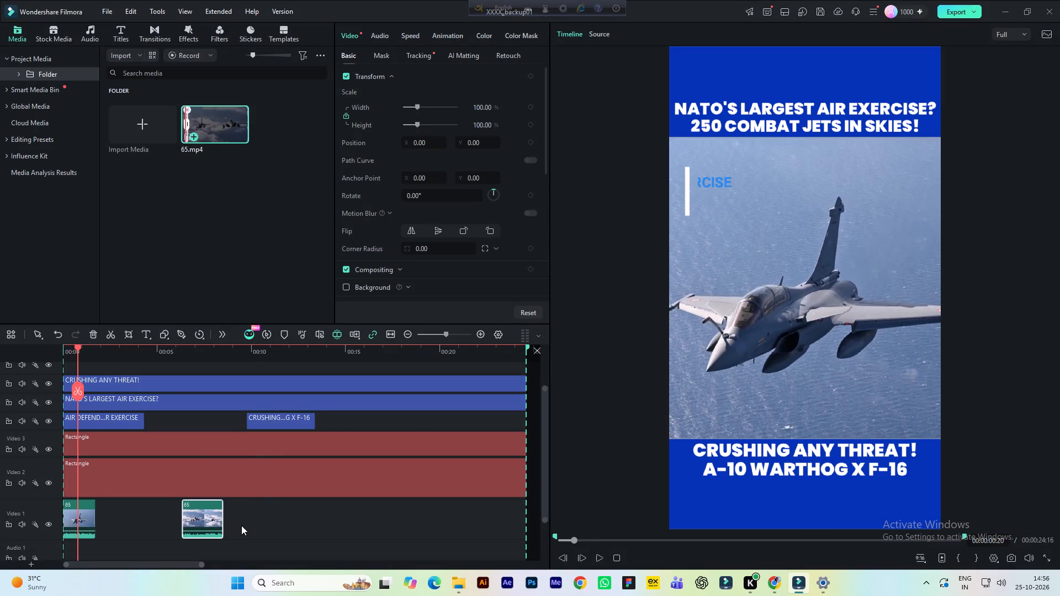
drag(207, 521, 121, 526)
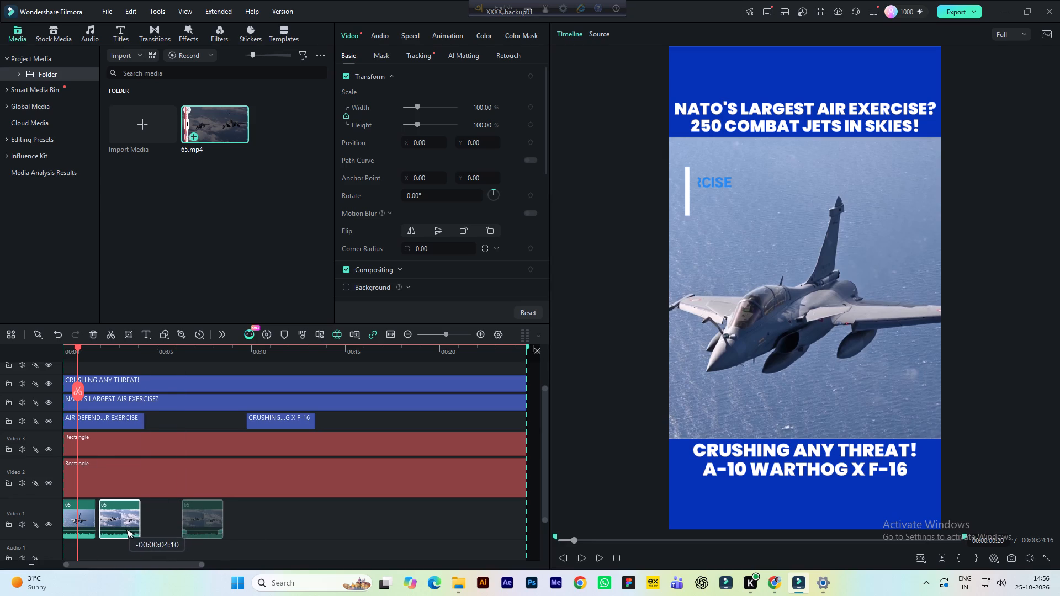
drag(121, 526, 120, 526)
Scale the second Video 1 clip, the two-jet shot, to 199% width and height, and save the project.
click(122, 354)
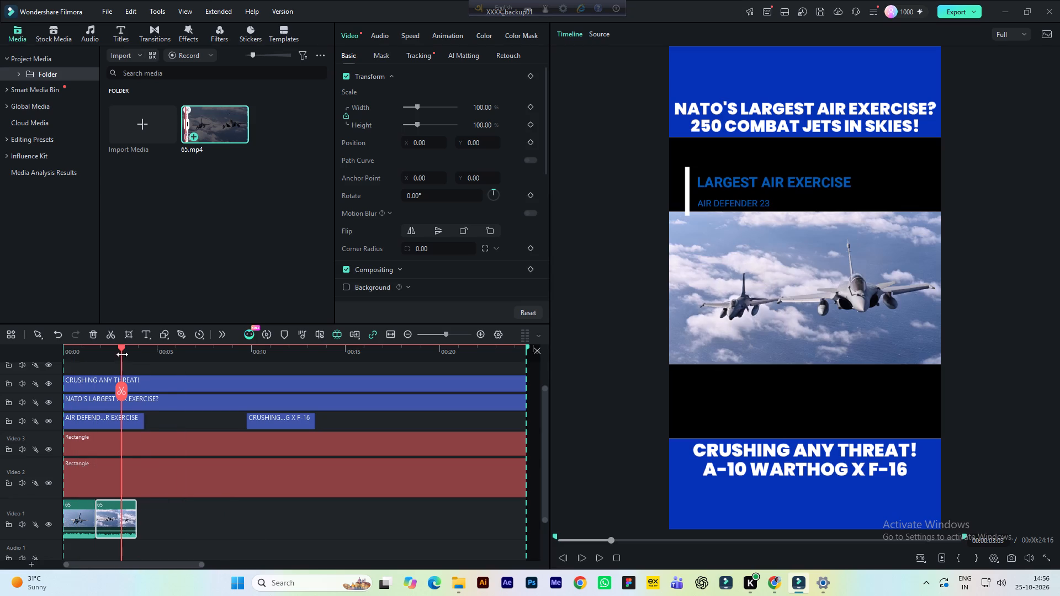
click(480, 110)
text(199)
key(Return)
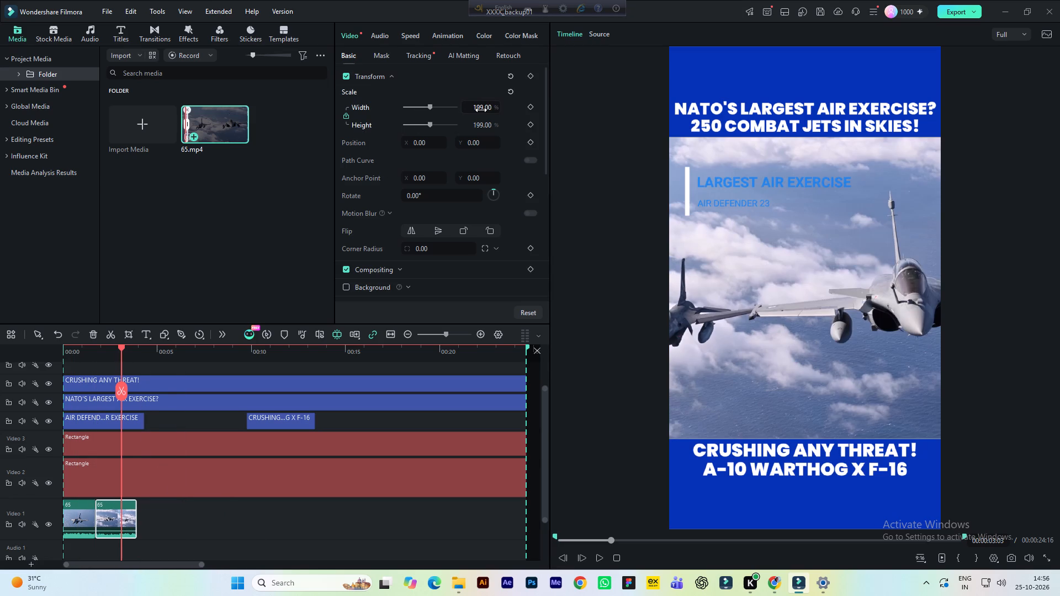
key(ctrl+s)
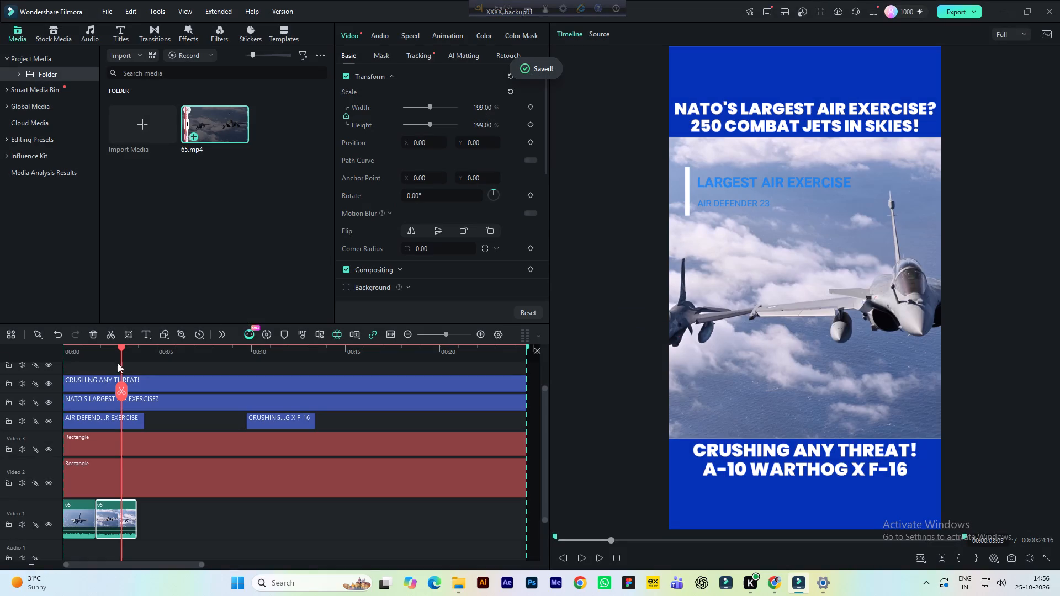
At the start of the second clip, set its X position to 380 to frame the smaller jet, and add a position keyframe.
click(102, 352)
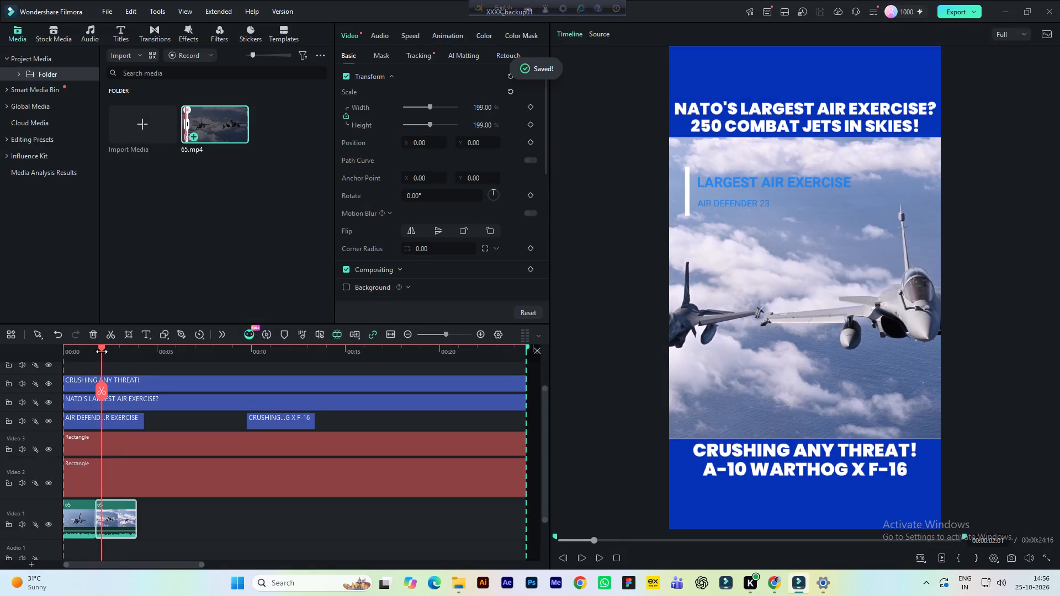
click(101, 345)
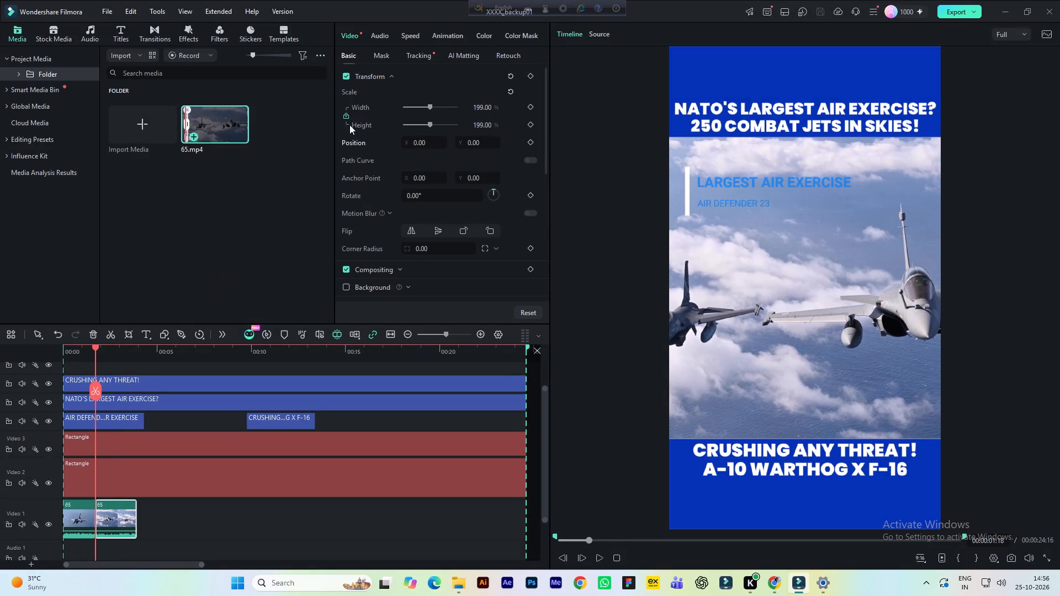
scroll(435, 188, up, 3)
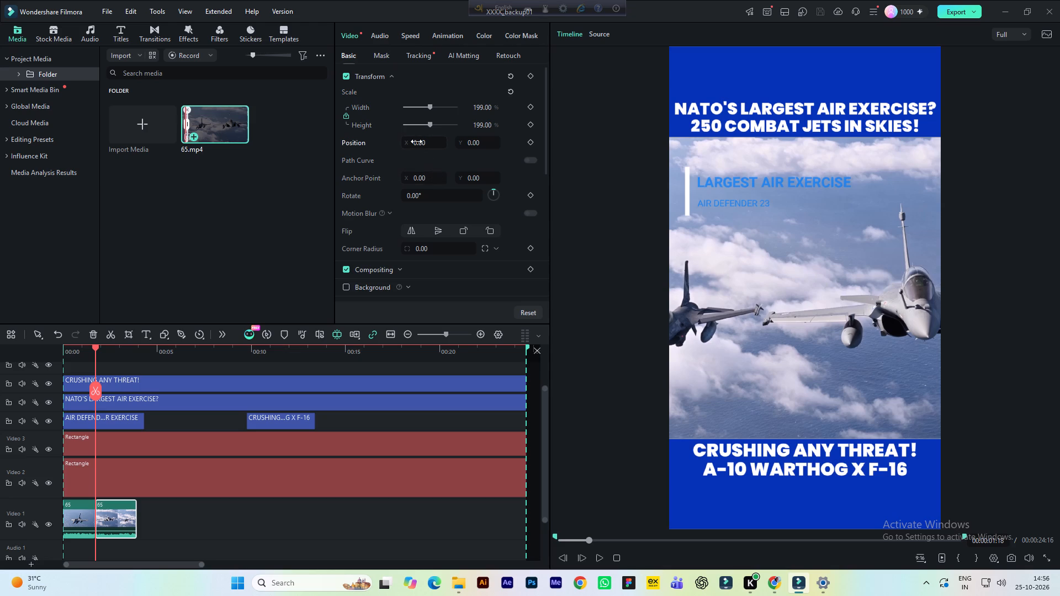
click(416, 141)
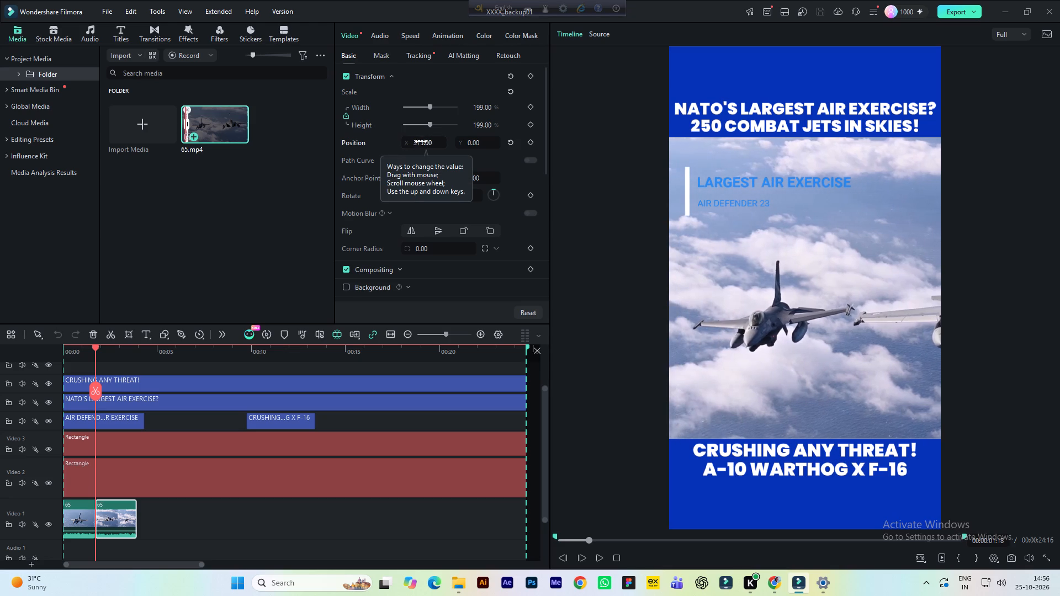
click(511, 145)
click(425, 148)
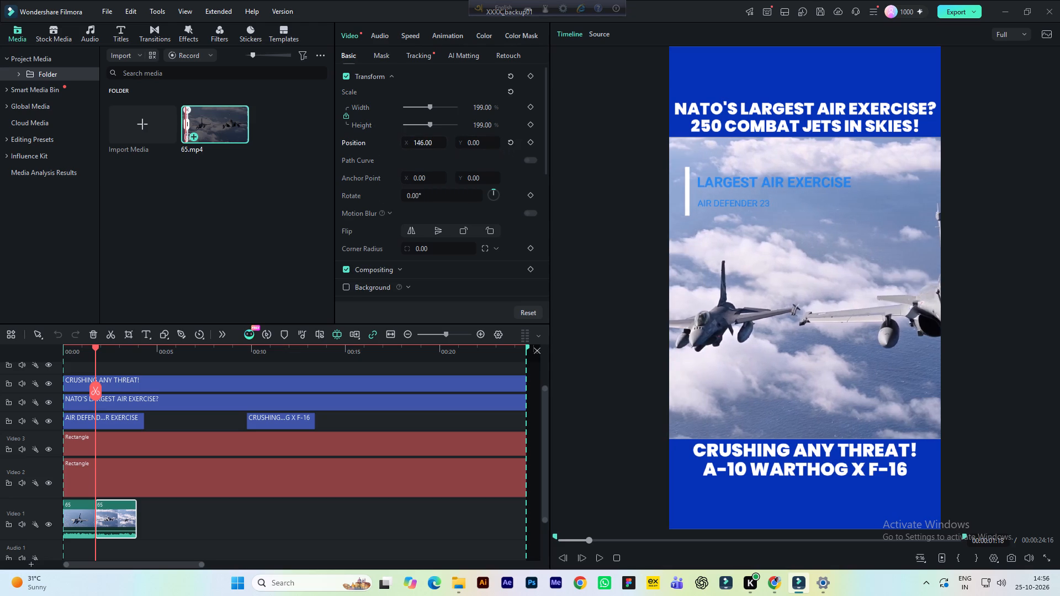
click(423, 144)
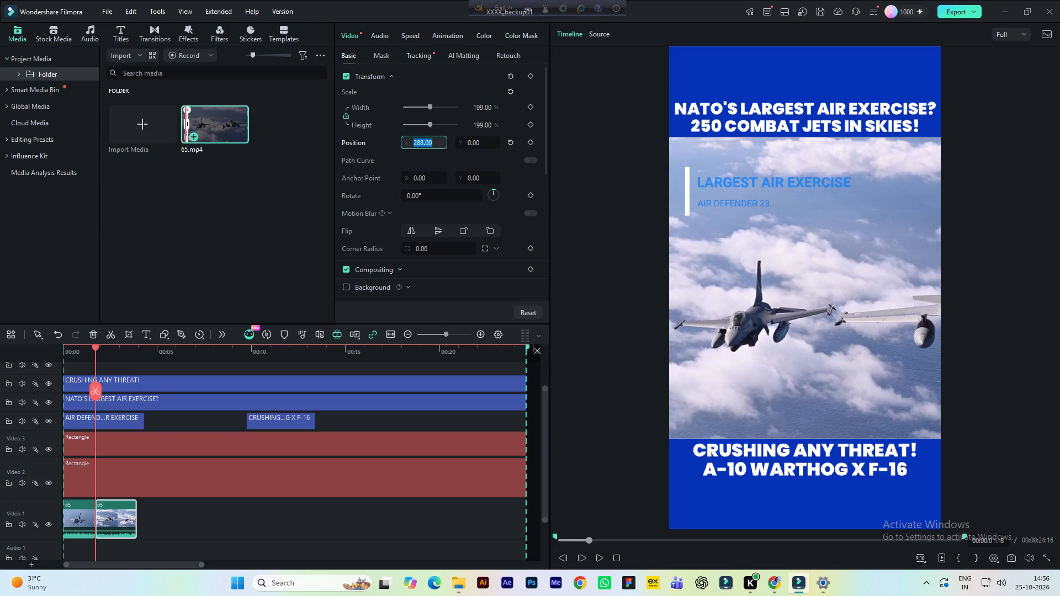
click(507, 140)
click(421, 146)
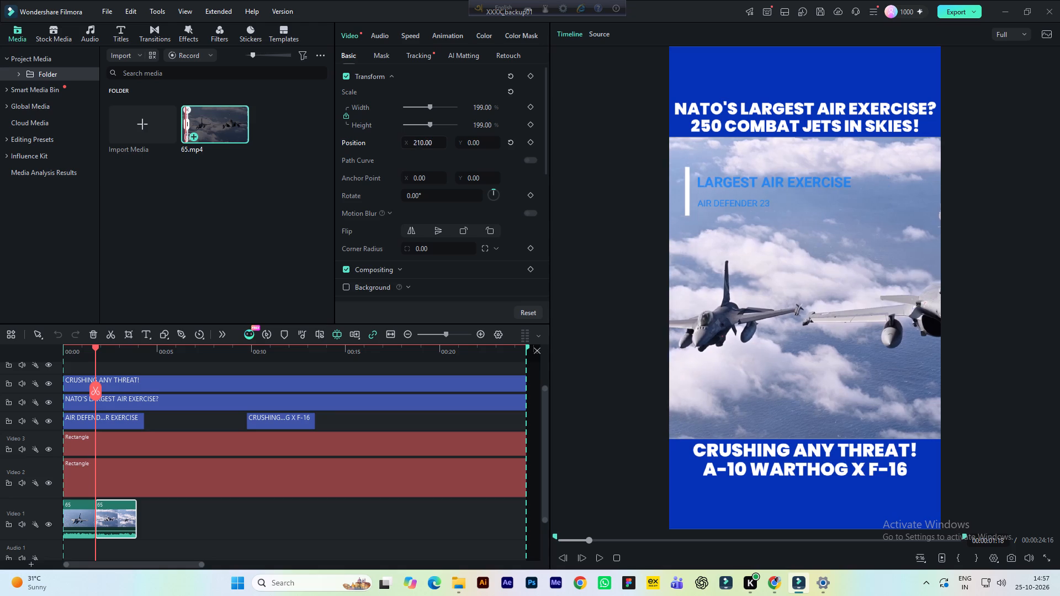
click(484, 144)
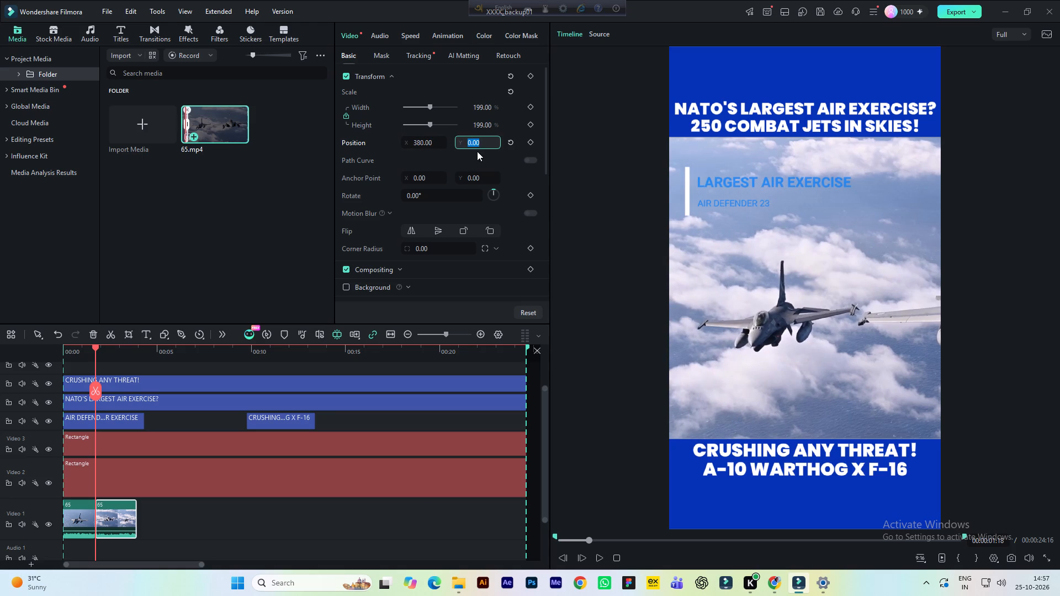
click(435, 158)
click(422, 142)
drag(422, 142, 441, 140)
click(435, 158)
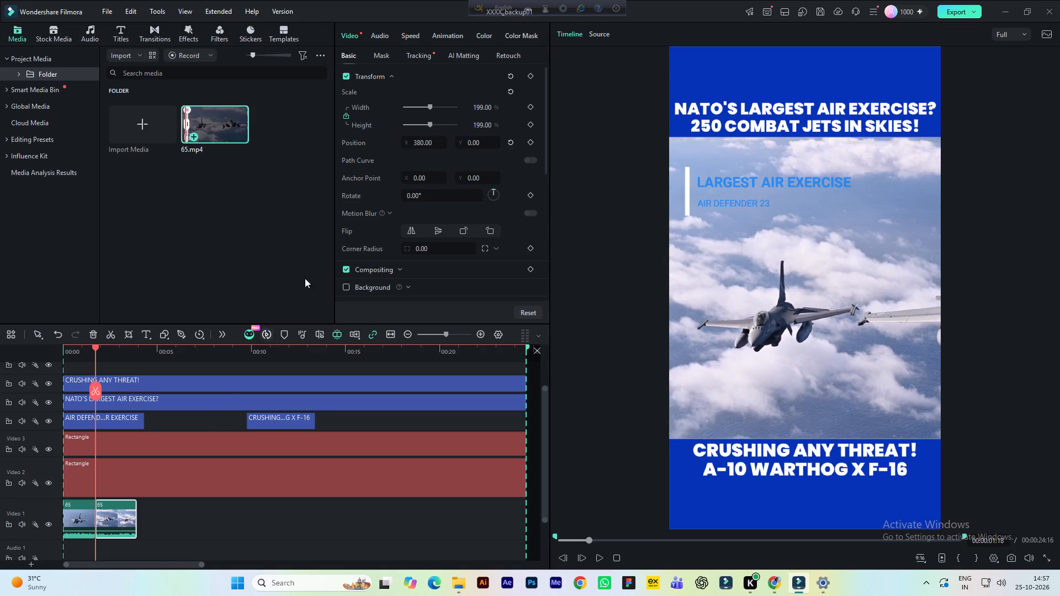
click(530, 141)
At 00:00:03:10, keyframe the second clip's X position at -352 to pan to the larger jet, save the project, and preview the pan.
click(114, 353)
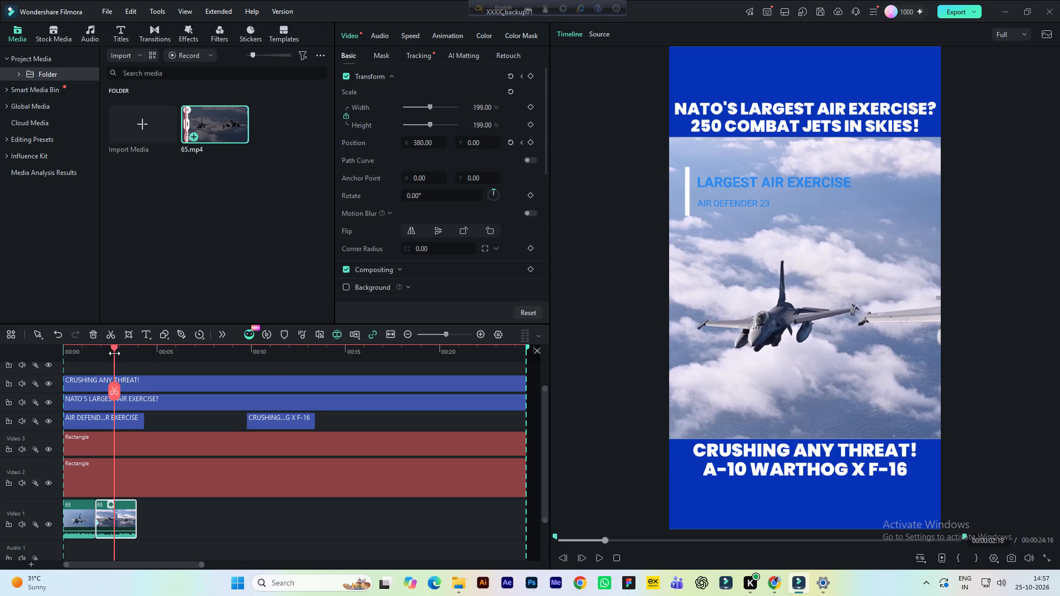
drag(114, 345, 127, 349)
click(425, 145)
drag(420, 145, 395, 148)
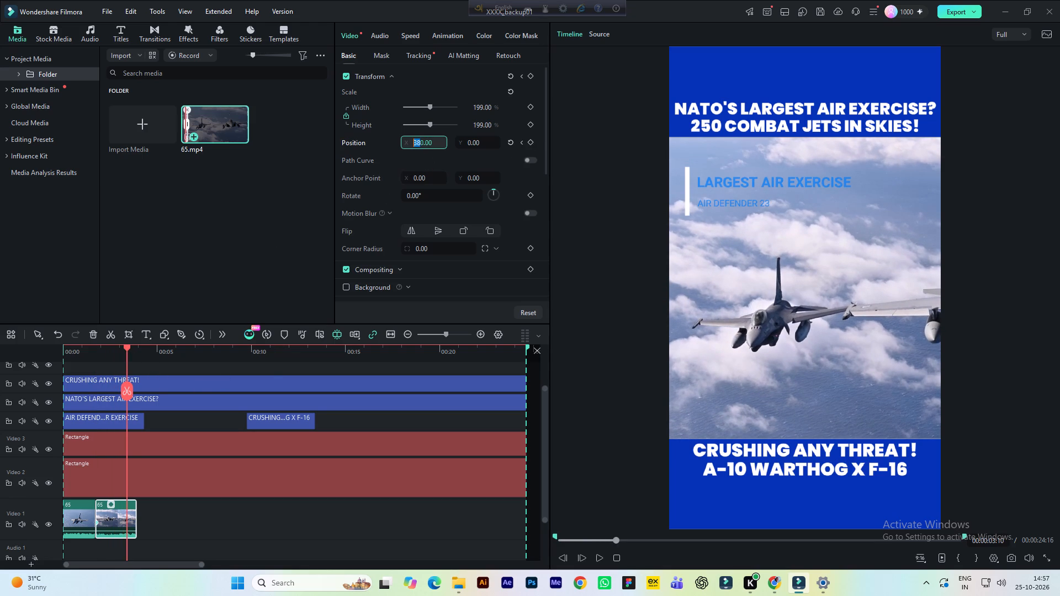
drag(395, 148, 374, 148)
click(417, 160)
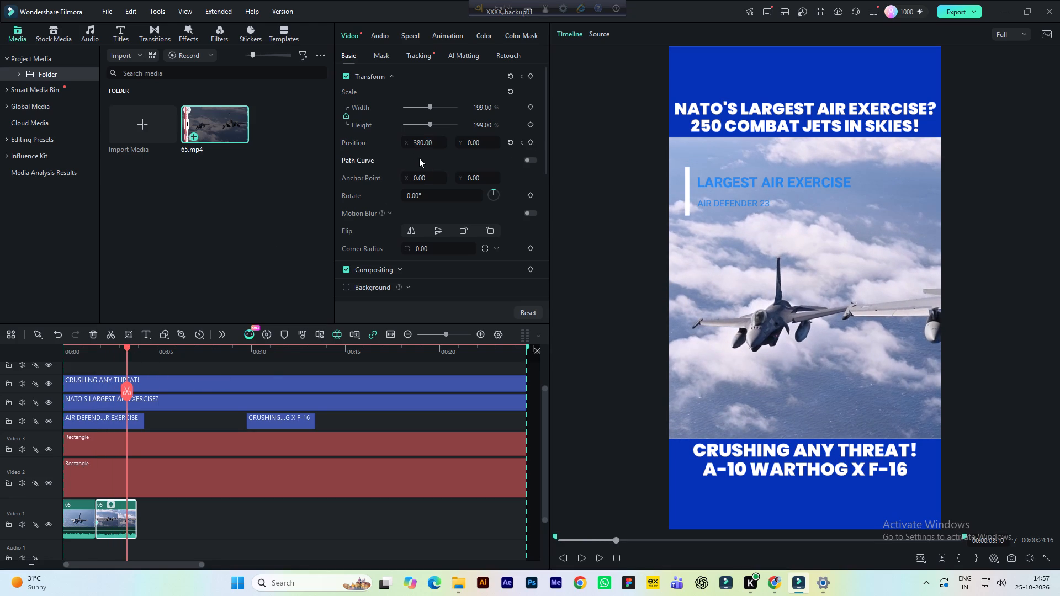
click(423, 146)
drag(423, 145, 403, 146)
click(421, 156)
click(409, 144)
click(408, 144)
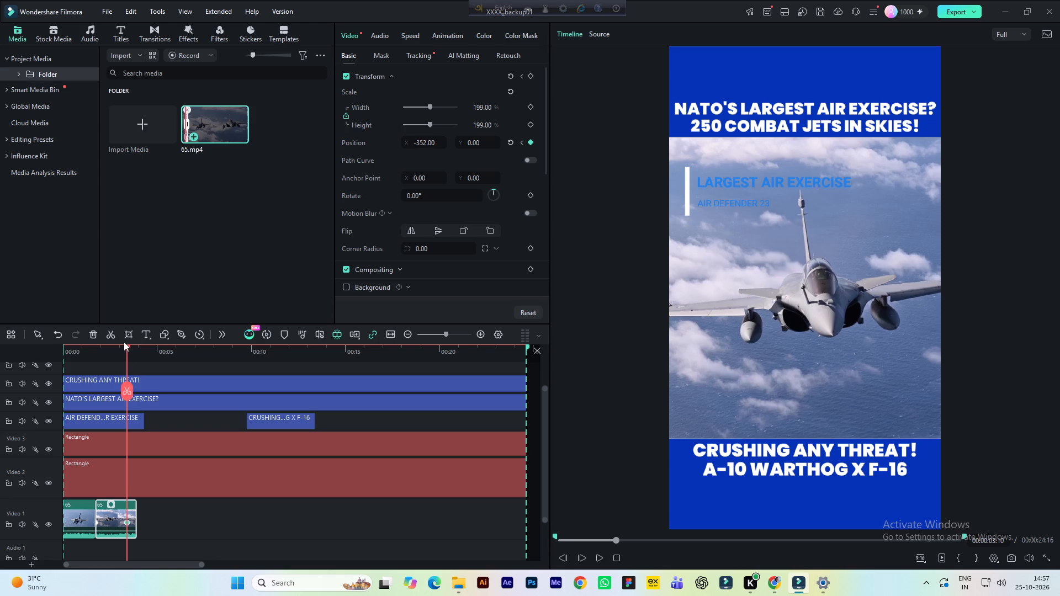
key(ctrl+s)
click(89, 347)
key(space)
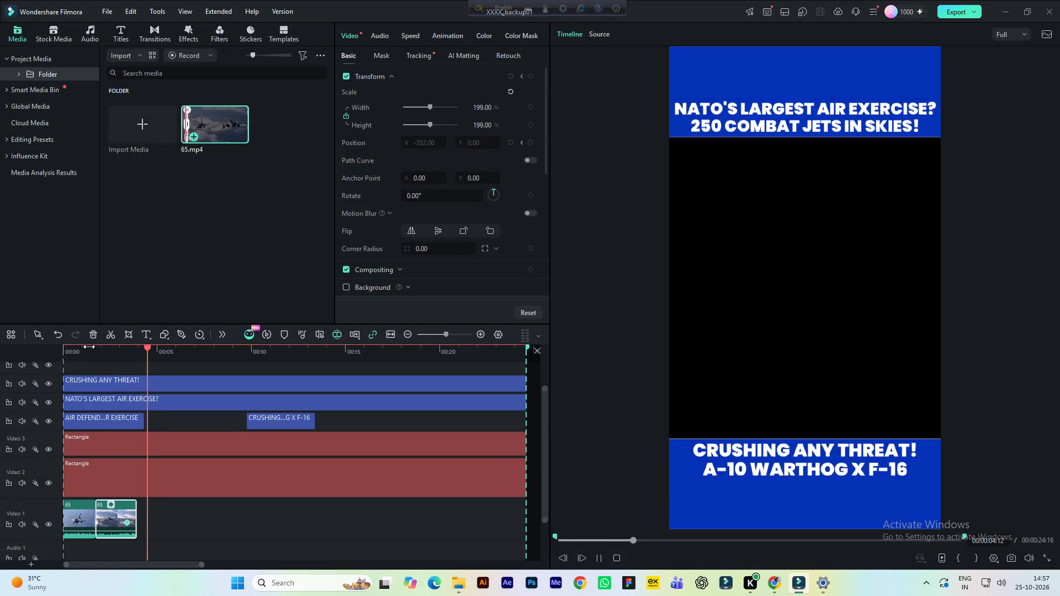
key(space)
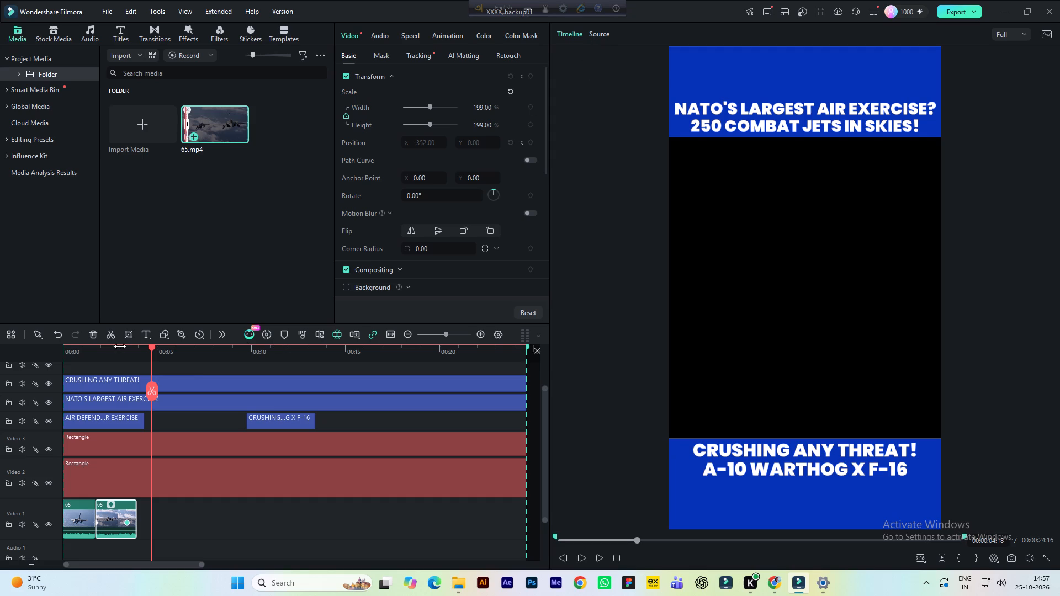
click(122, 354)
Review 65.mp4 past the second clip's footage and mark the distant two-jet shot from about 00:00:23:04 to 00:00:27:05.
click(593, 34)
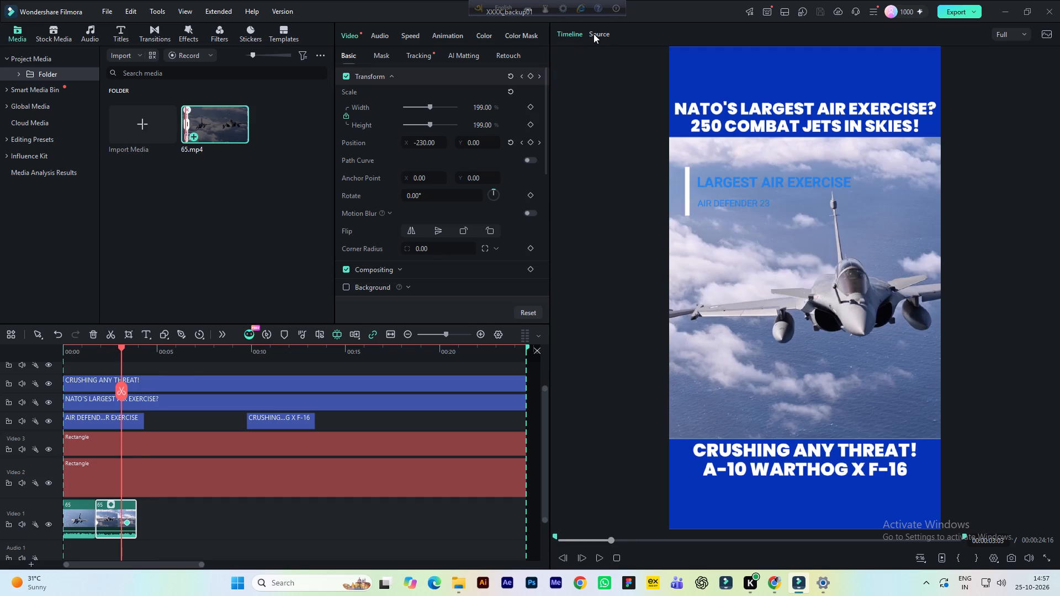
key(space)
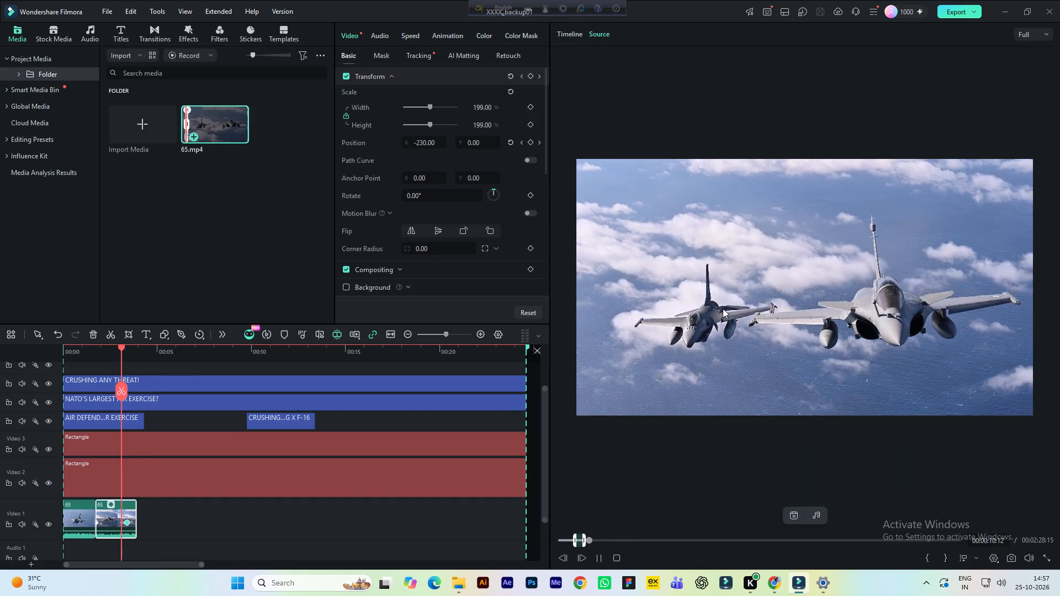
key(space)
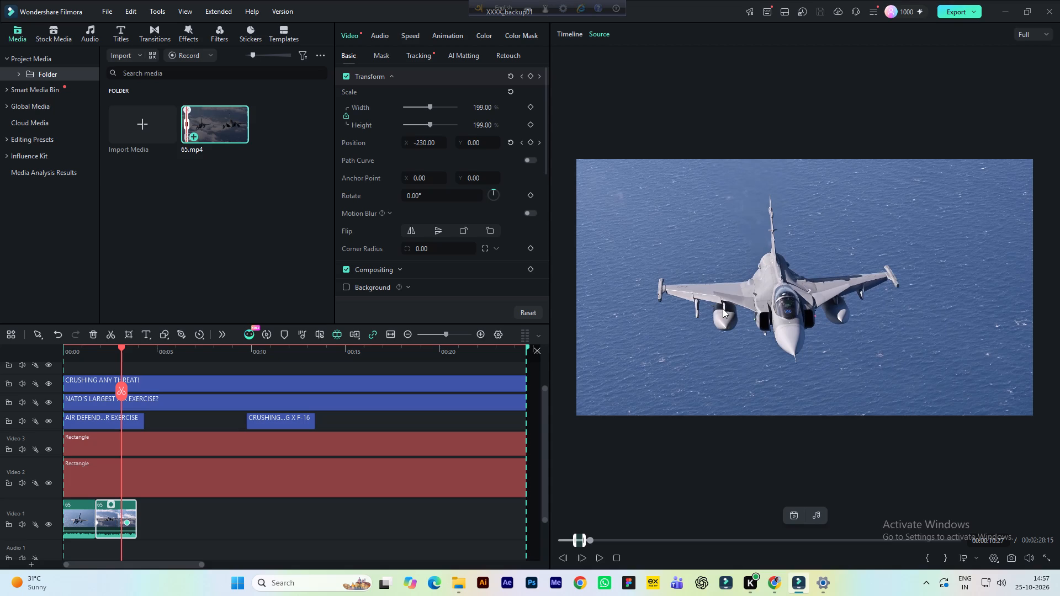
key(space)
key(space)
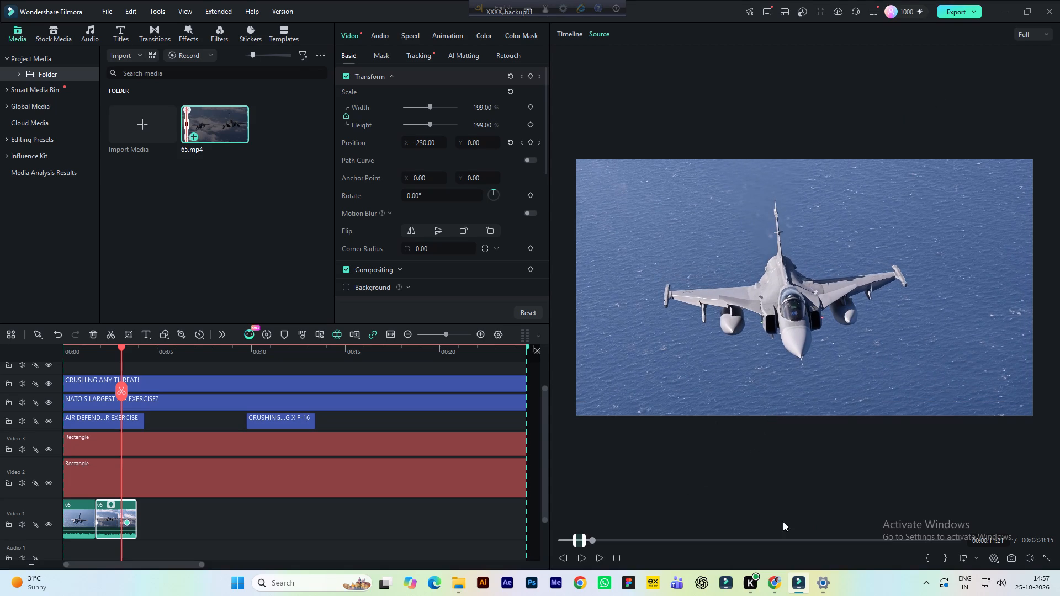
key(space)
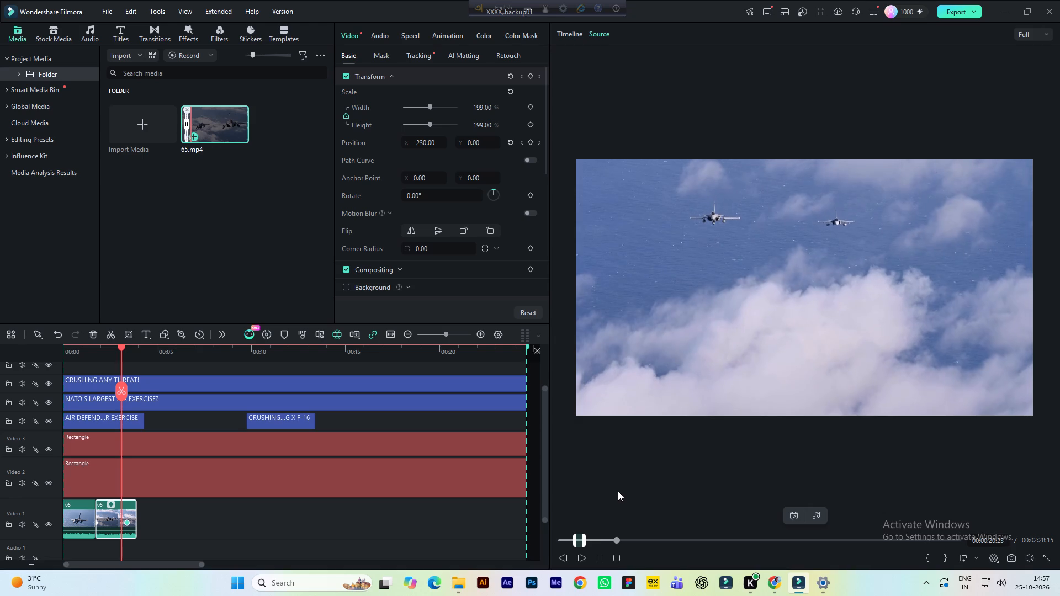
key(space)
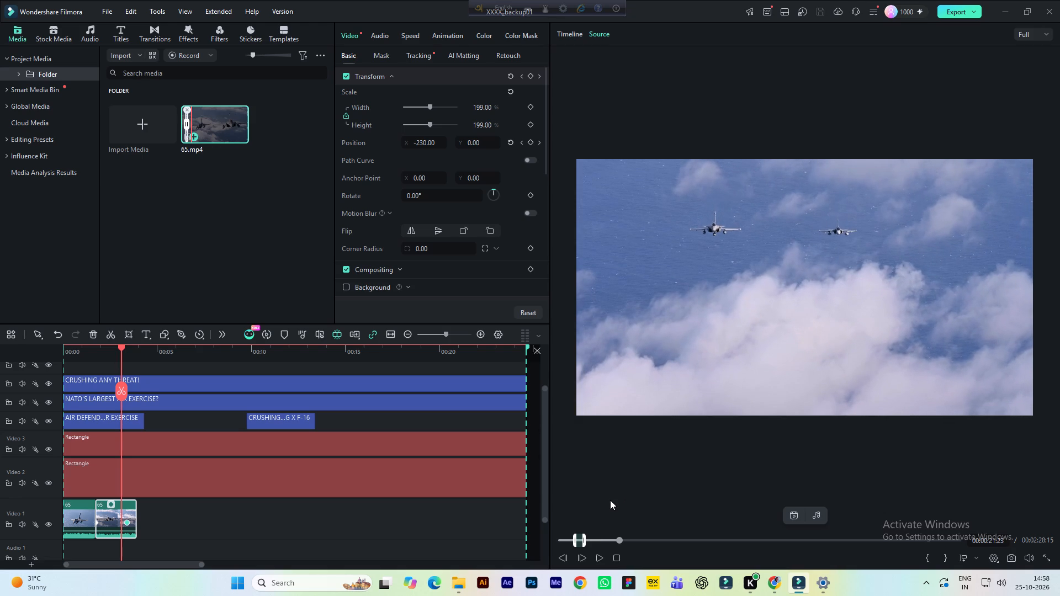
key(space)
key(space)
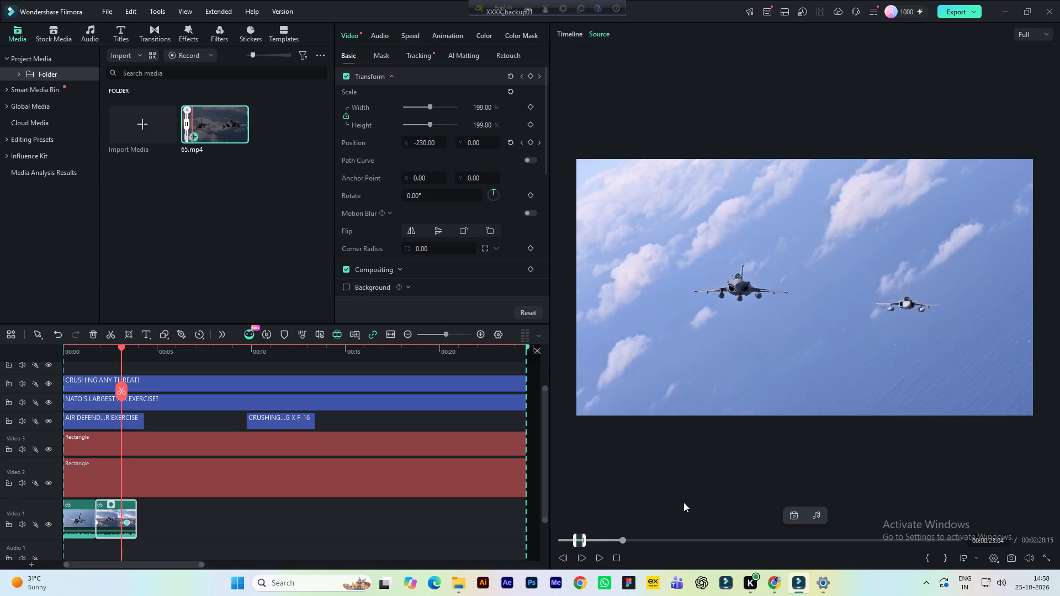
click(925, 556)
key(space)
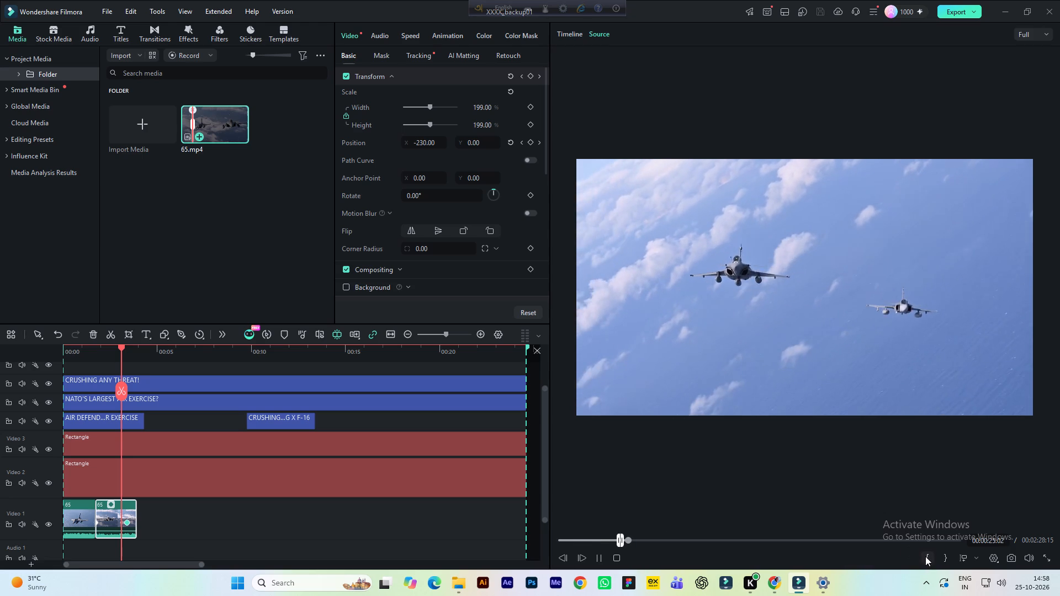
key(space)
key(space)
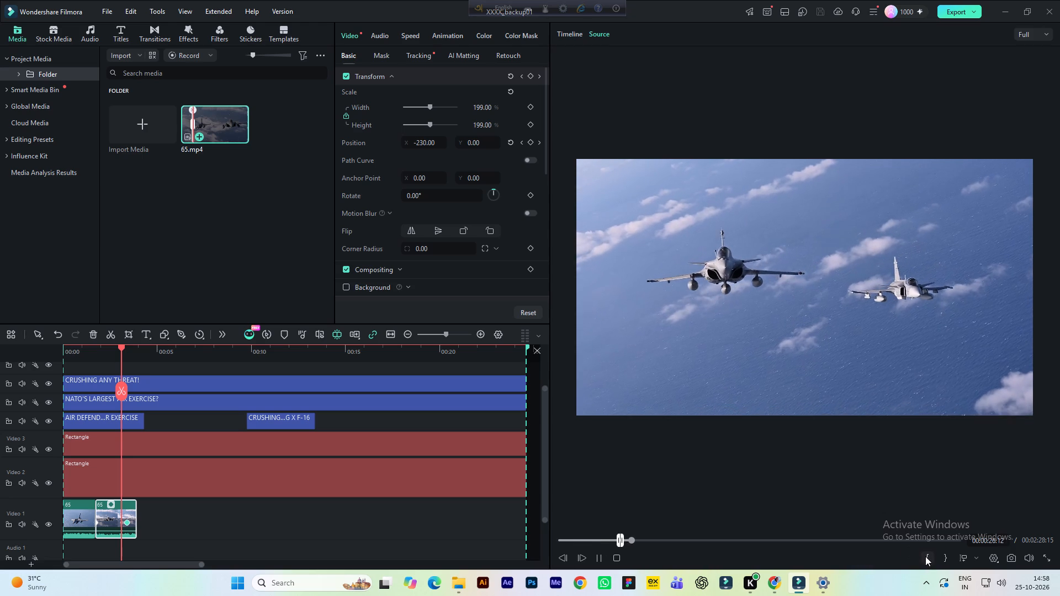
key(space)
click(947, 558)
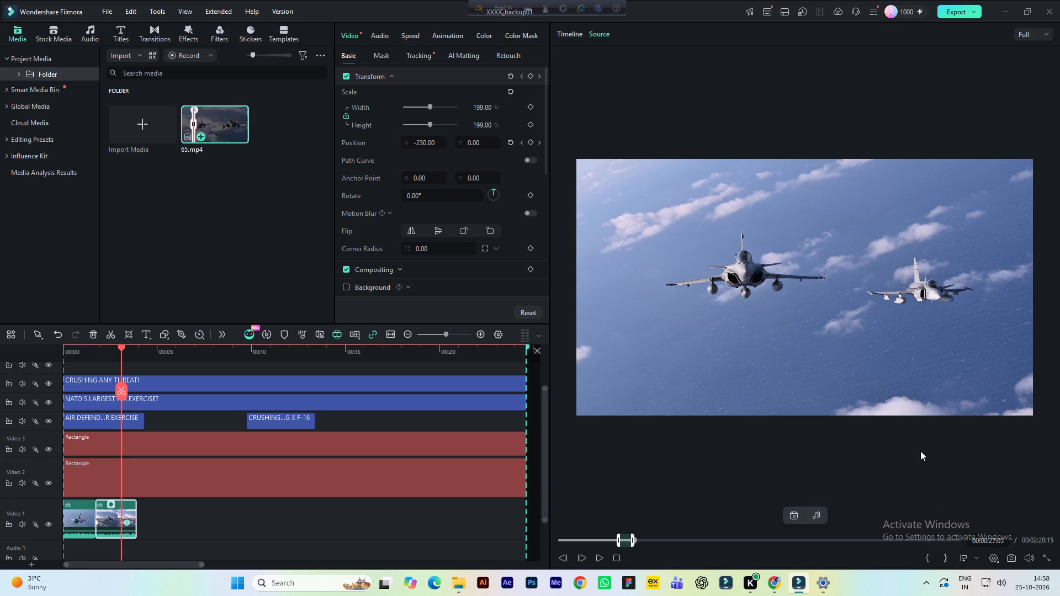
Place the marked two-jet range on Video 1 directly after the second clip, keeping the project's vertical settings.
drag(810, 328, 195, 525)
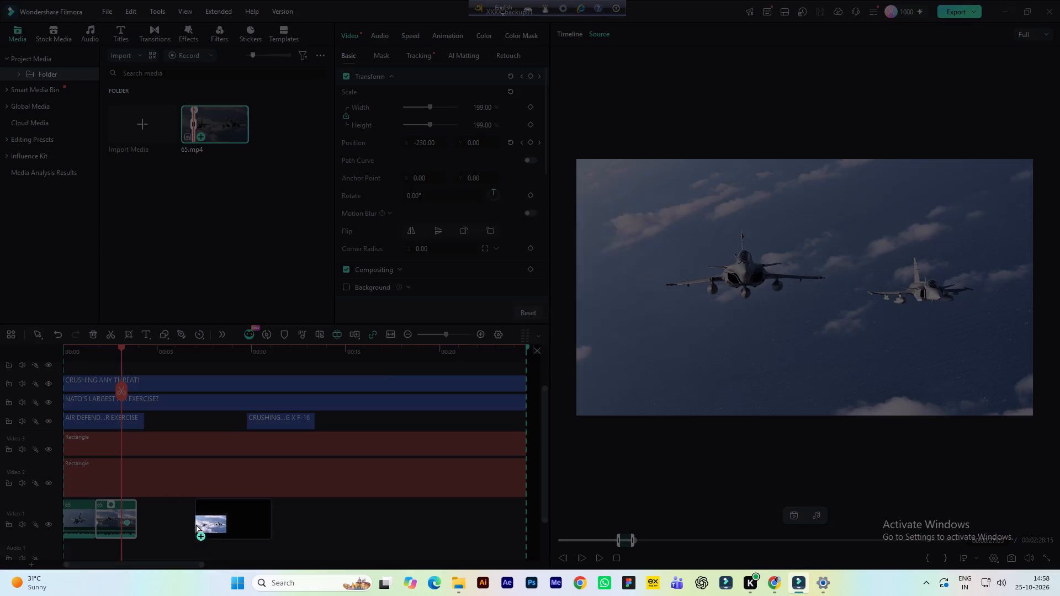
click(589, 317)
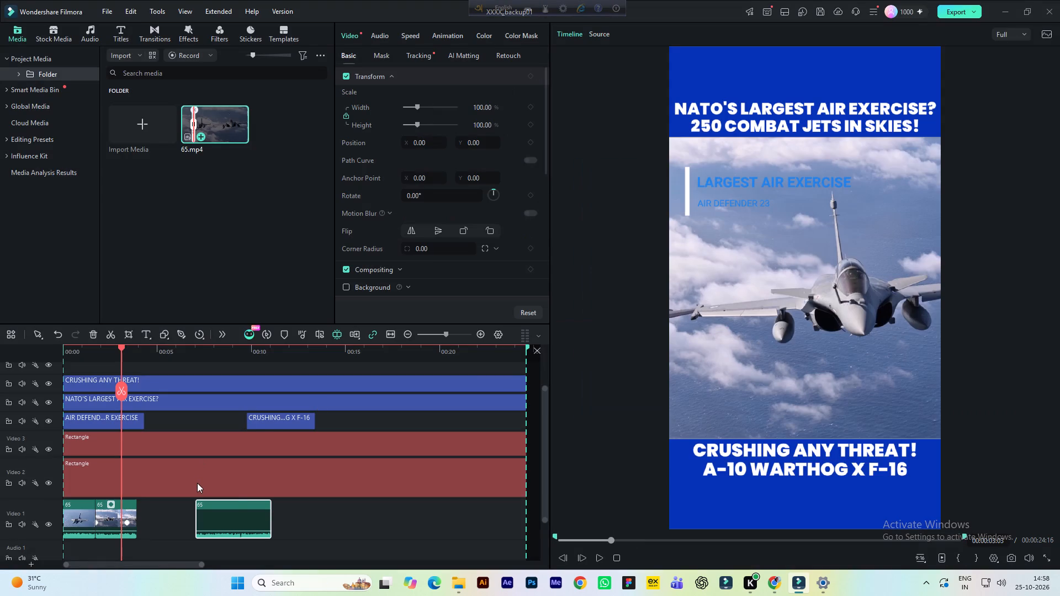
drag(252, 519, 208, 518)
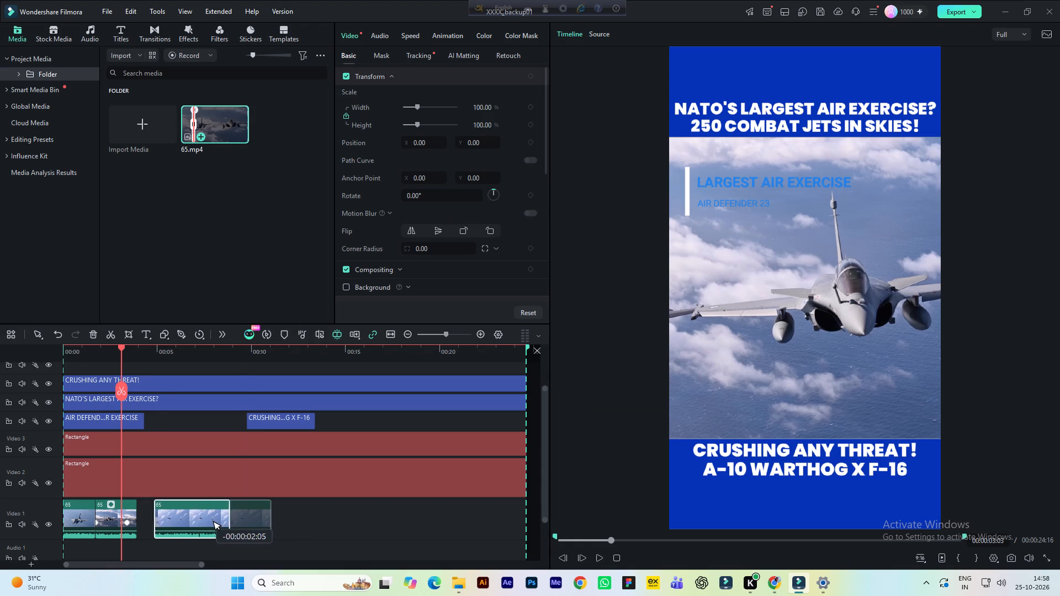
drag(208, 518, 194, 517)
Scale the third Video 1 clip to 199% width and height, save the project, and preview from 00:00:03:09 into that clip.
click(166, 349)
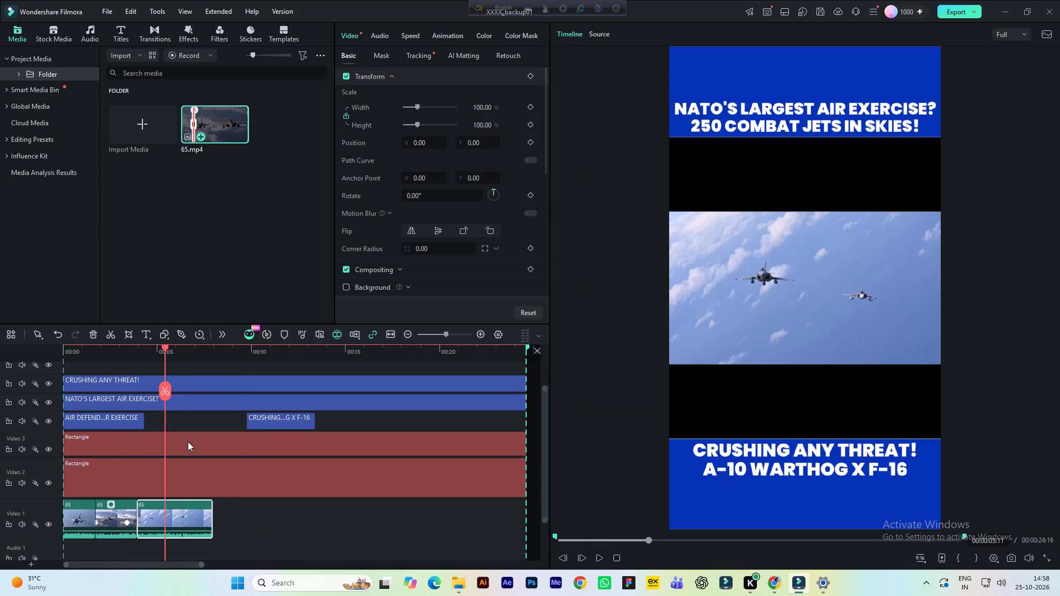
click(489, 108)
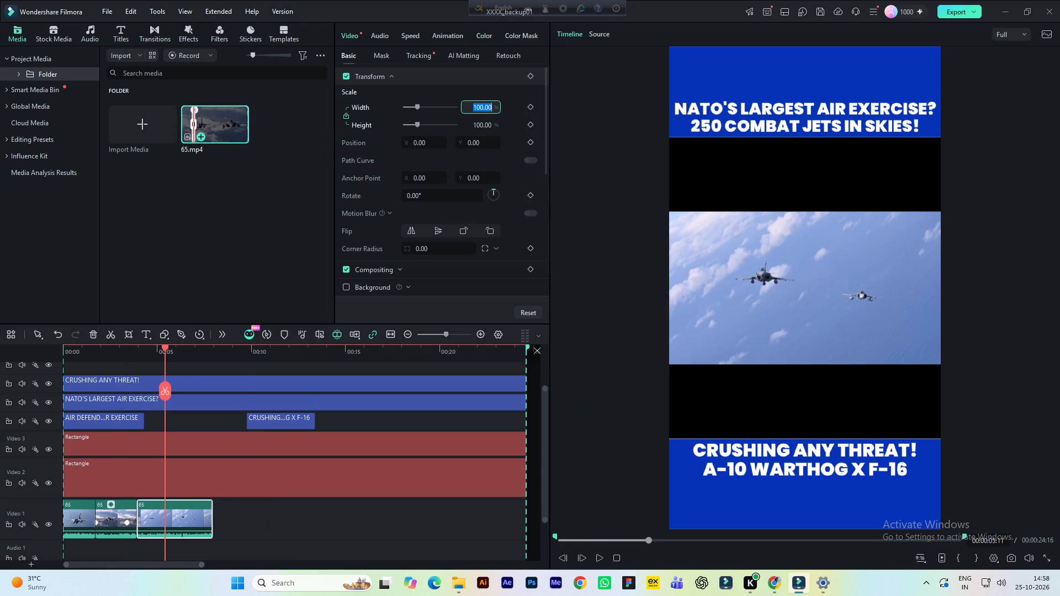
text(199)
key(Return)
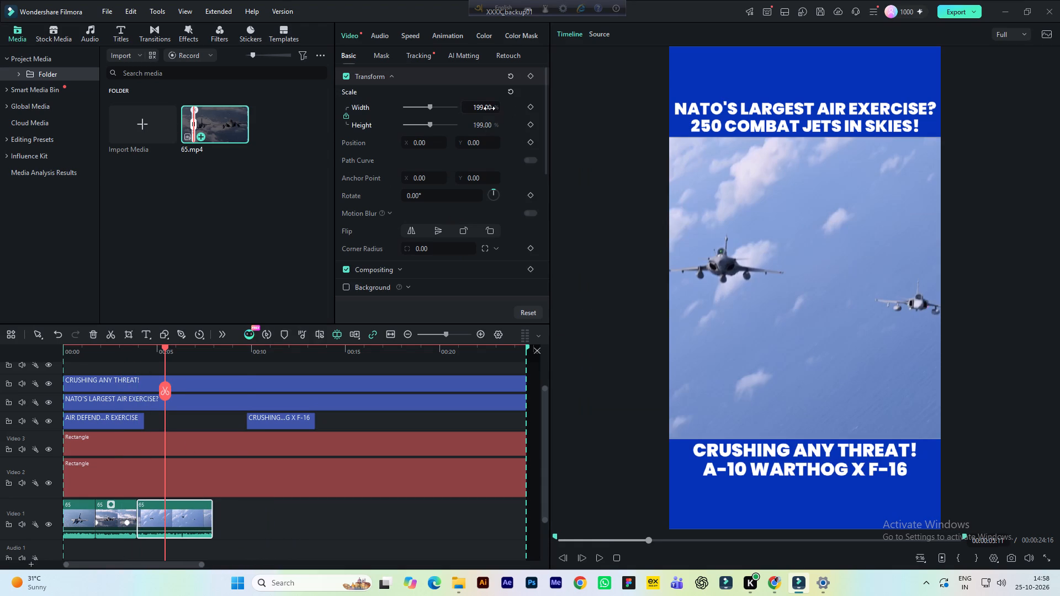
key(ctrl+s)
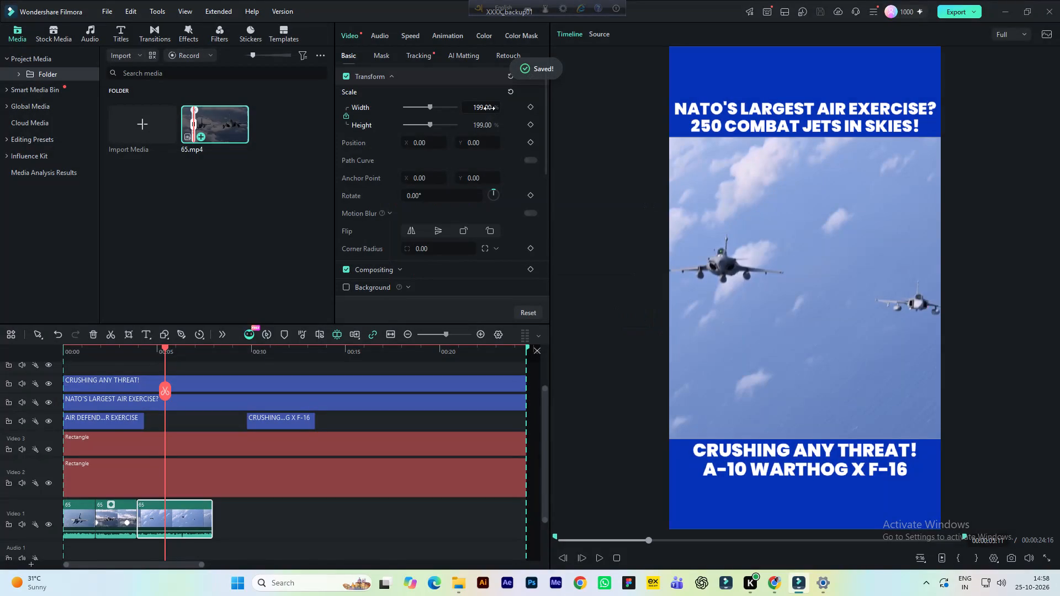
key(ctrl+s)
click(126, 354)
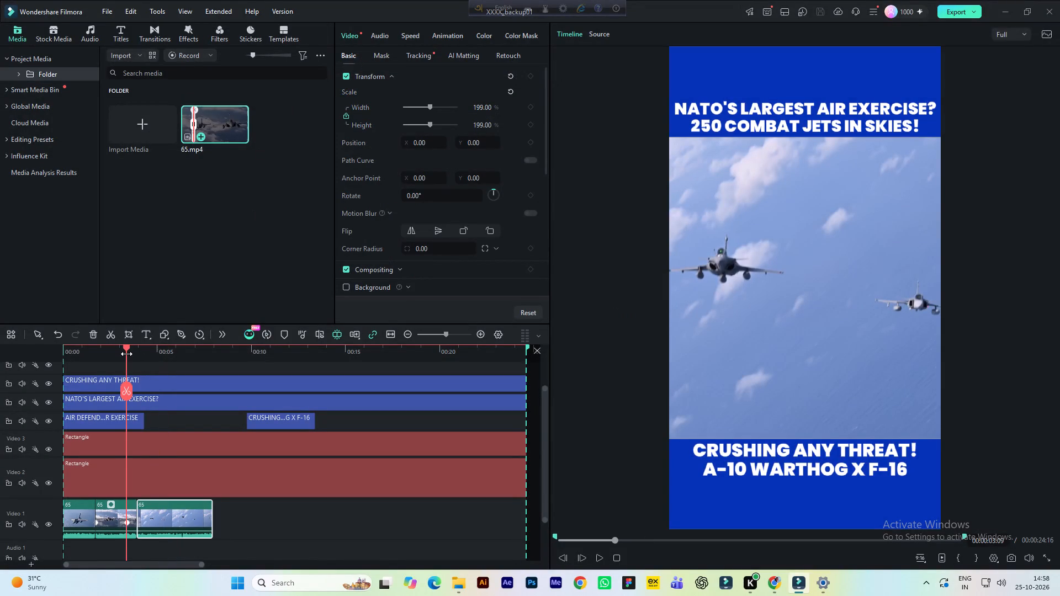
key(space)
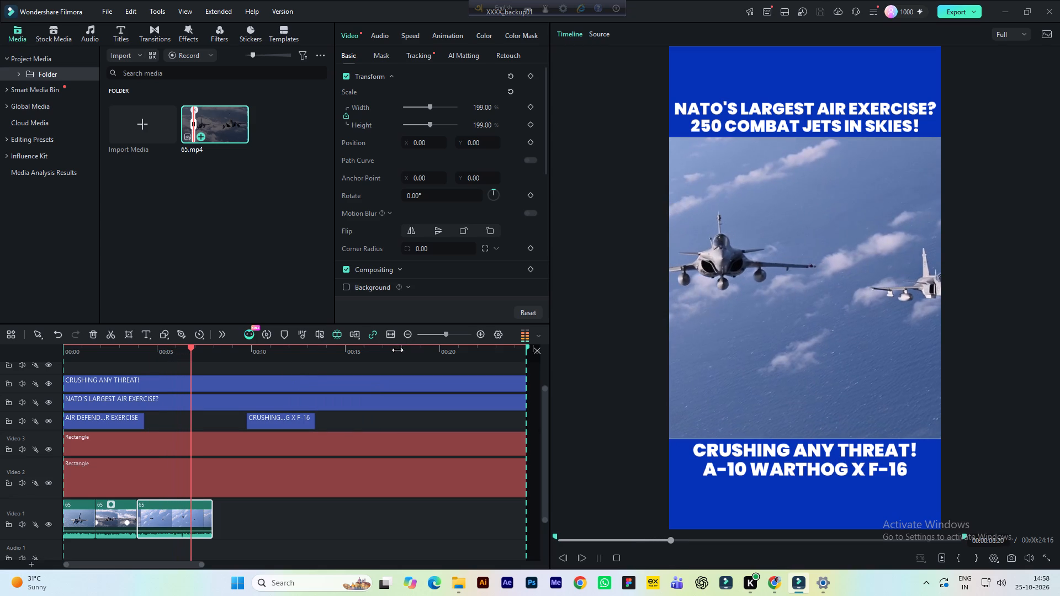
key(space)
Skim further through 65.mp4 and mark the close-up single-jet footage from about 00:01:07:22 to 00:01:11:17.
click(603, 33)
key(space)
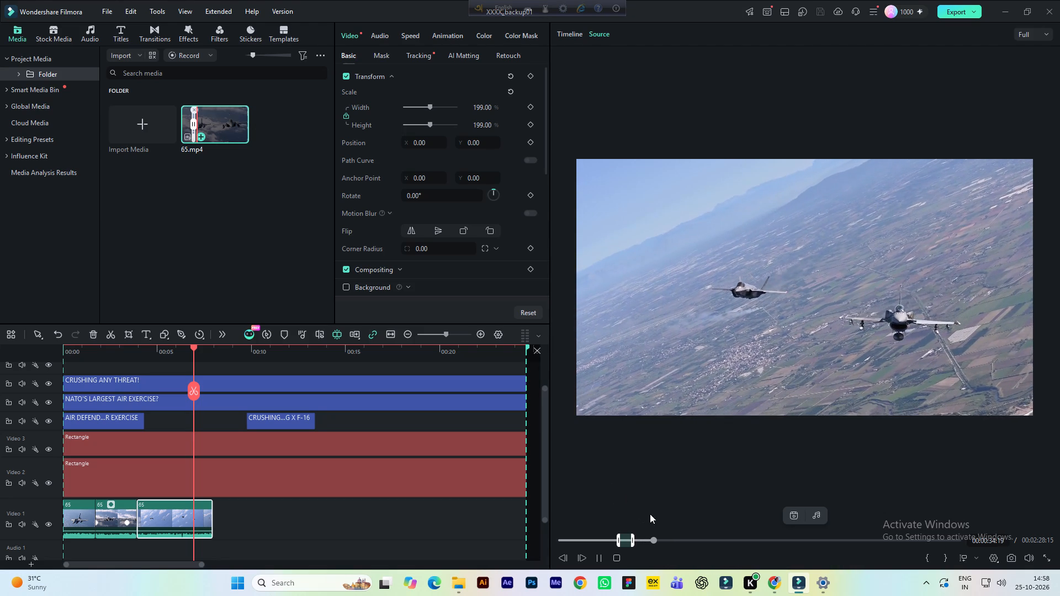
click(679, 540)
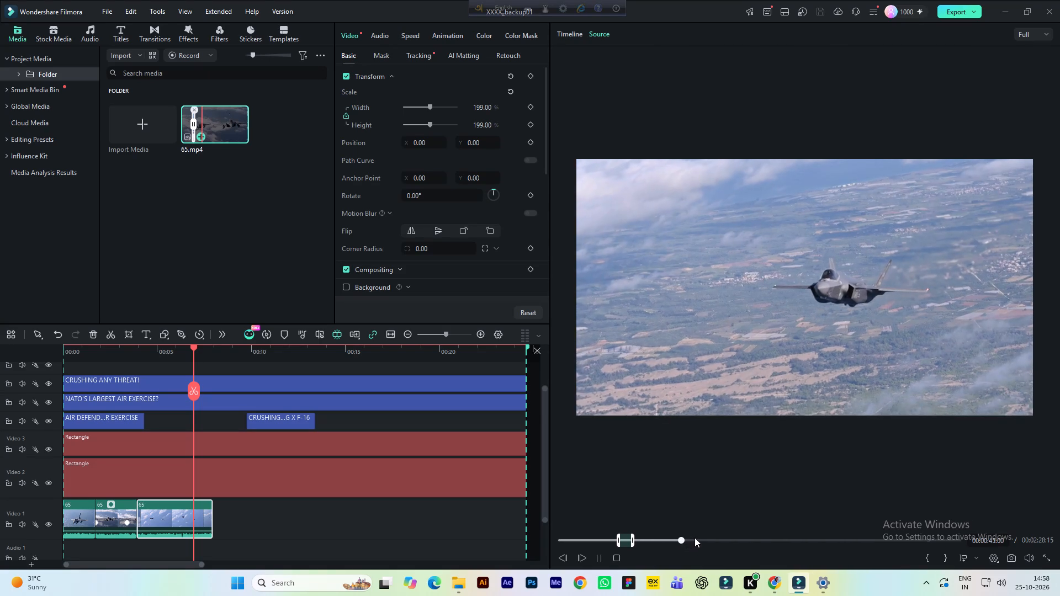
click(692, 539)
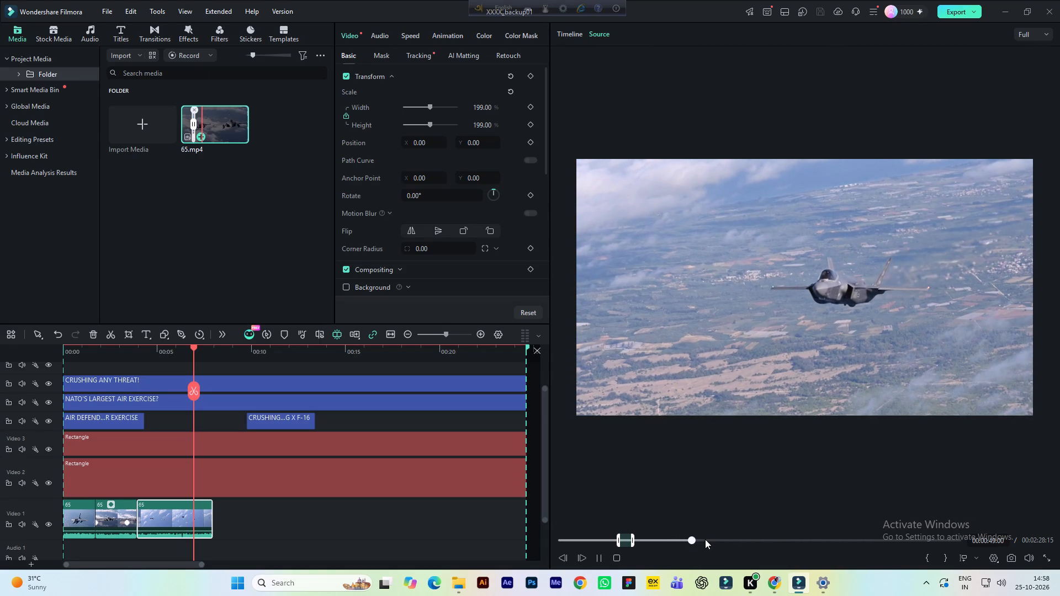
click(702, 538)
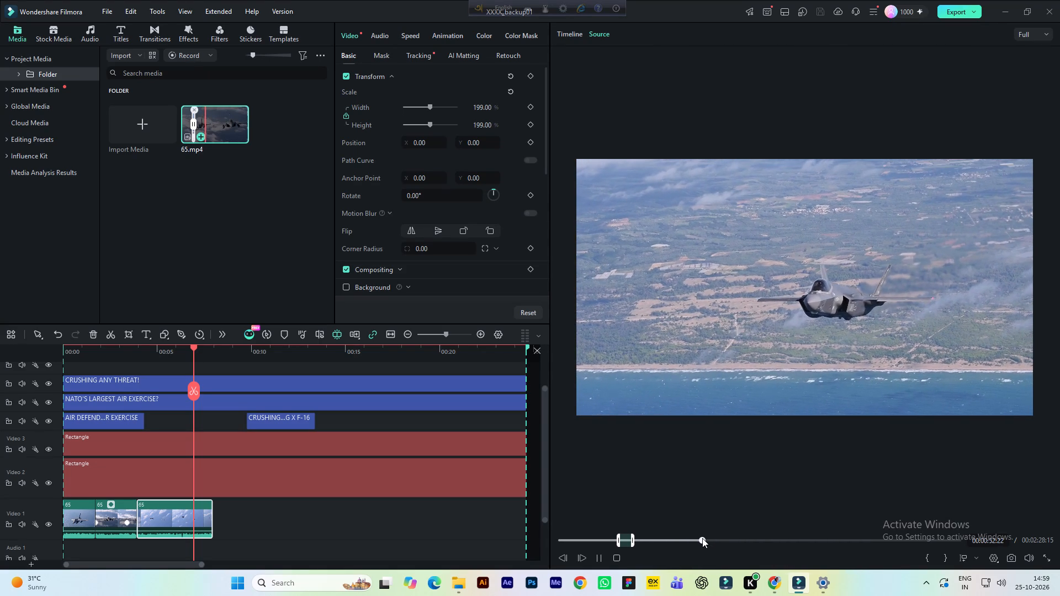
click(722, 538)
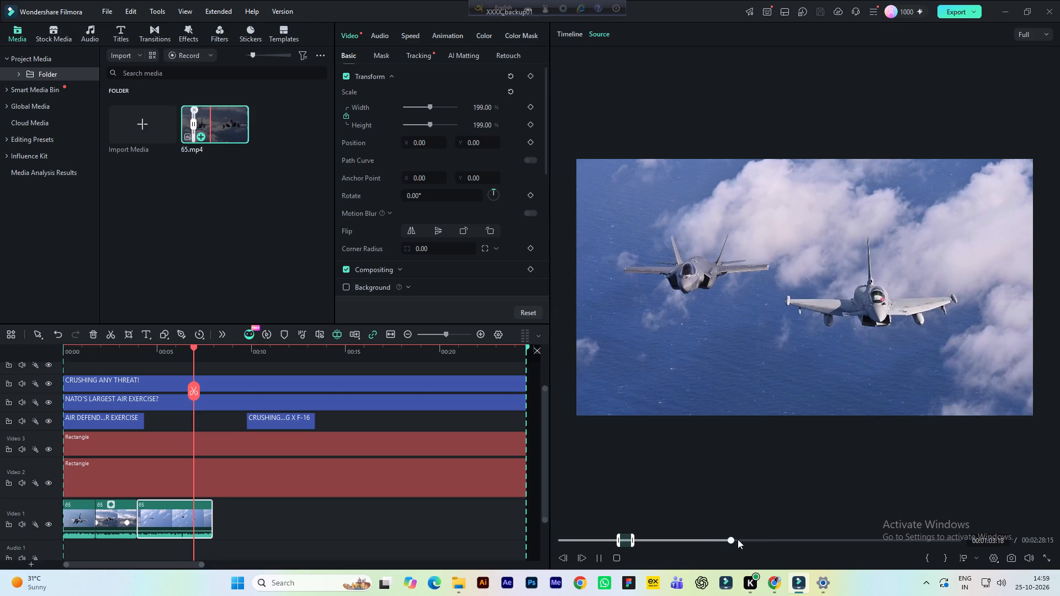
click(740, 539)
key(space)
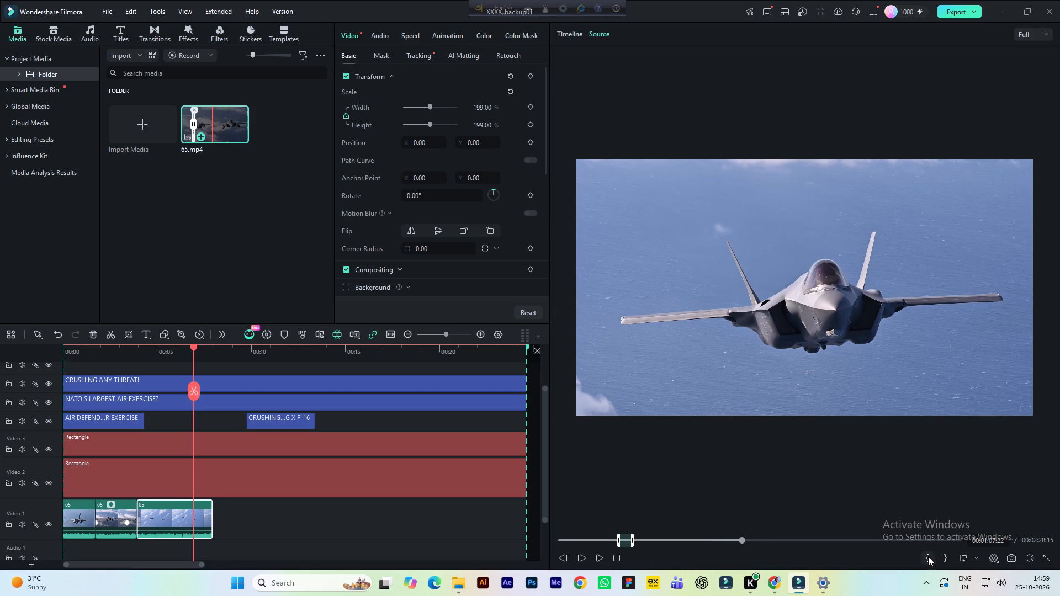
click(928, 556)
key(space)
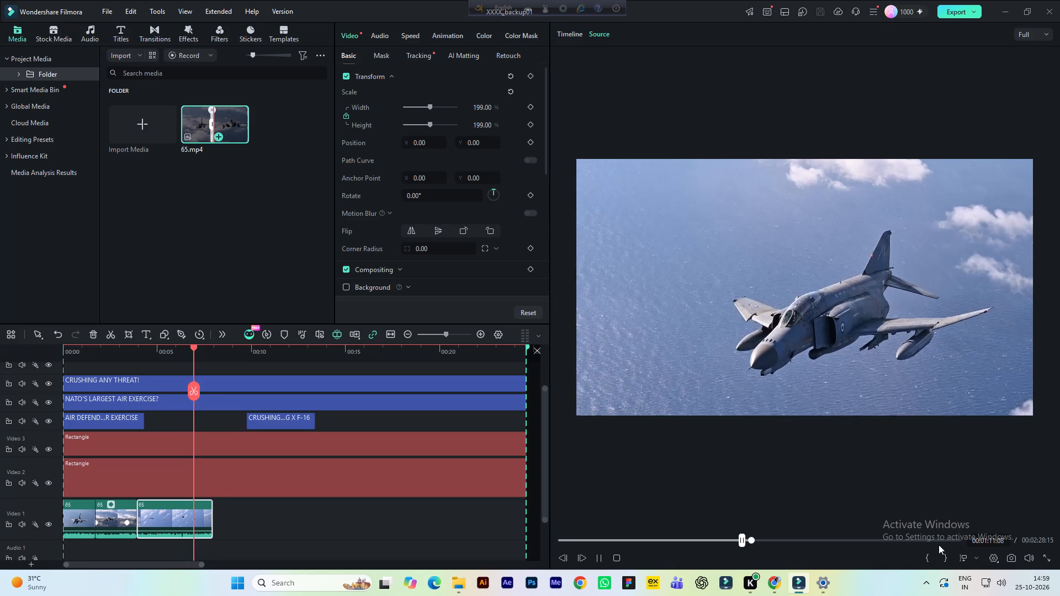
key(space)
click(946, 556)
Place the marked single-jet range on Video 1 directly after the third clip, keeping the project's vertical settings.
click(769, 315)
drag(600, 420, 455, 481)
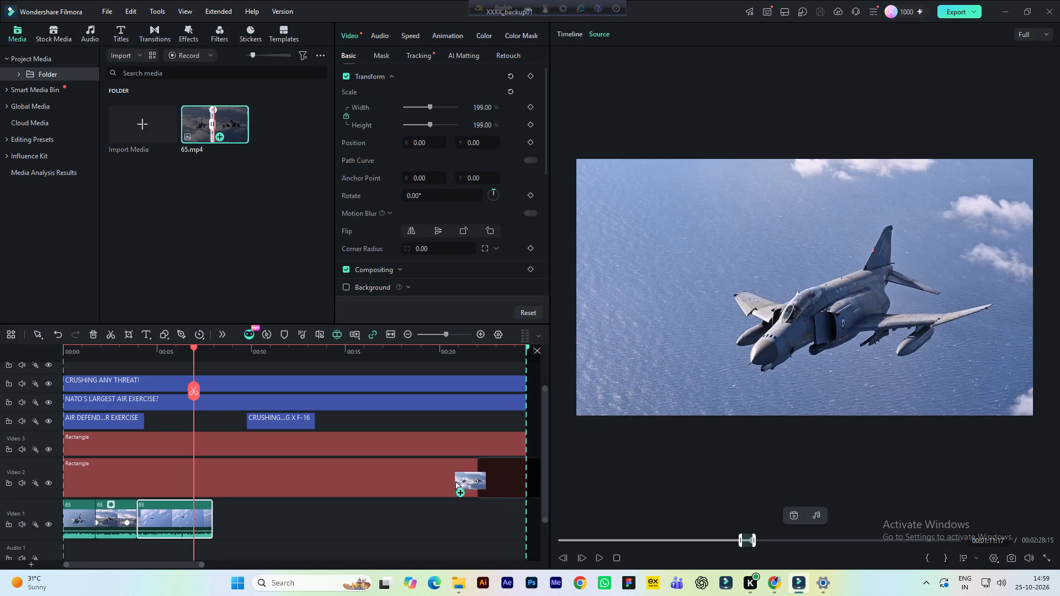
drag(455, 481, 296, 532)
click(614, 316)
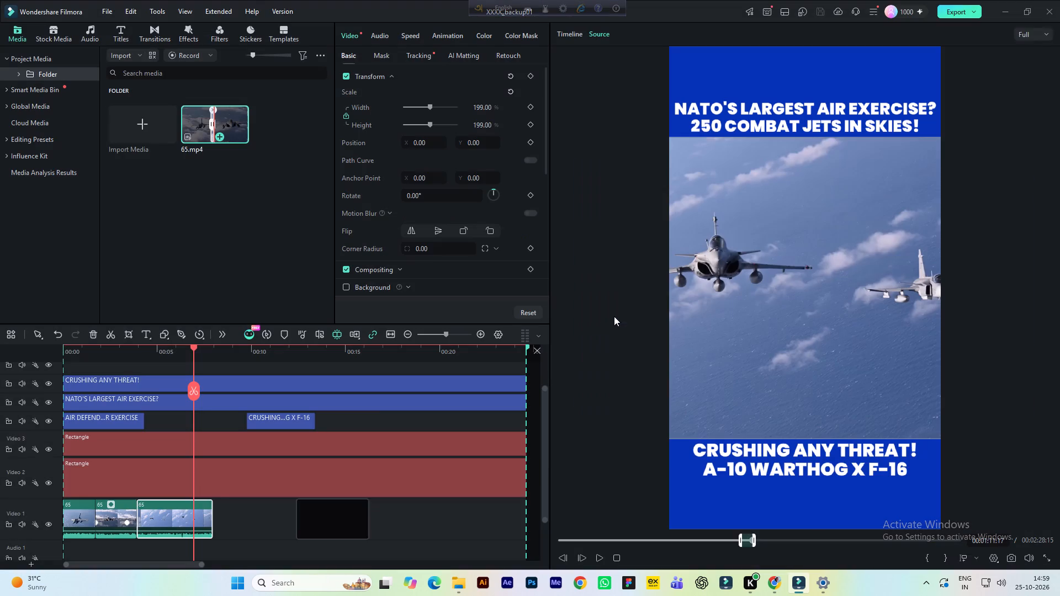
drag(333, 512, 292, 515)
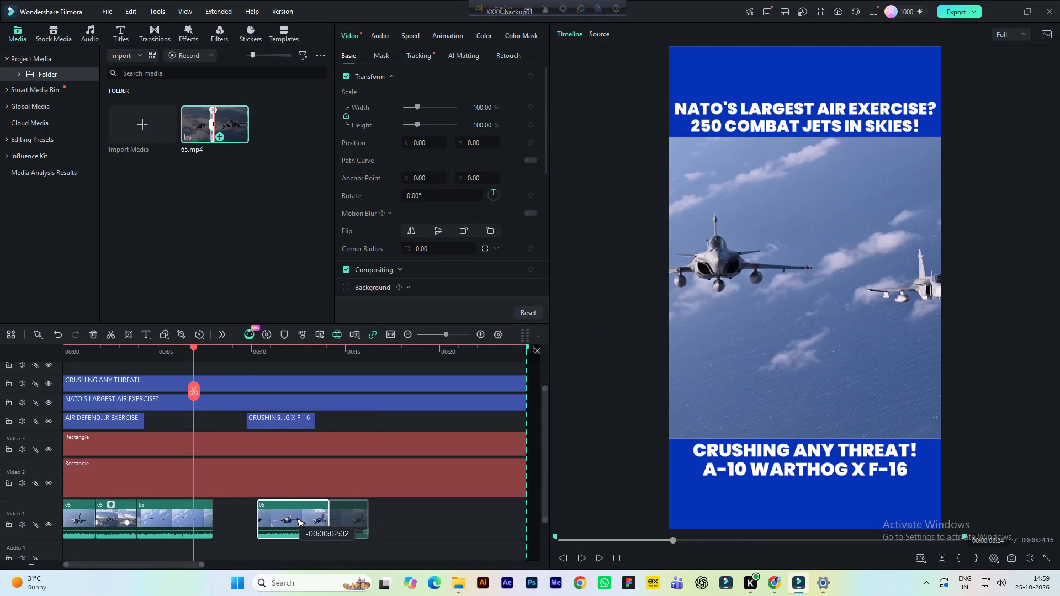
drag(292, 515, 252, 513)
Scale the fourth Video 1 clip to 199% width and height, save the project, and preview it from 00:00:09:22.
click(249, 355)
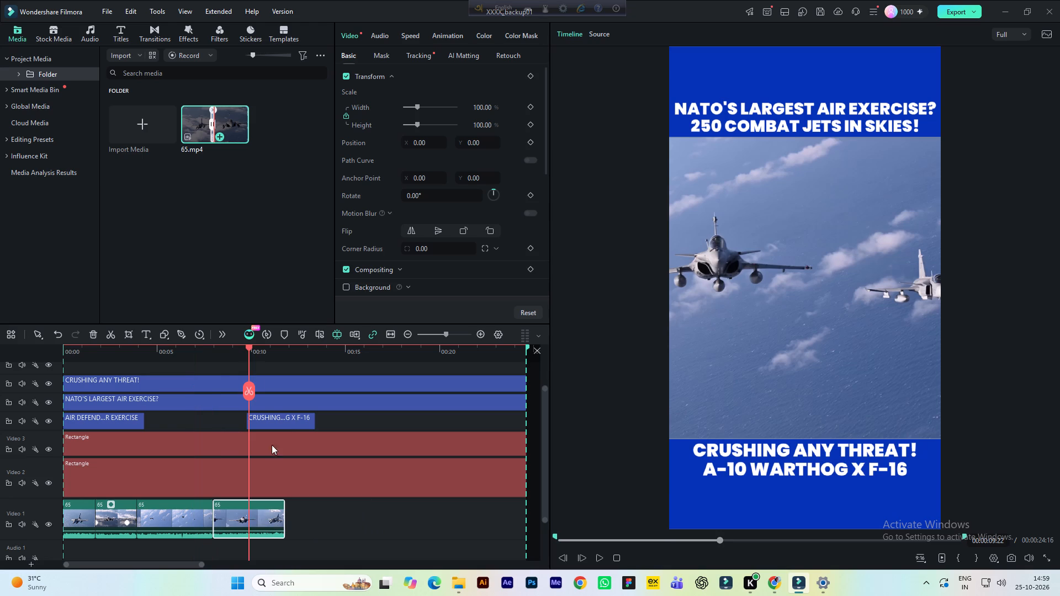
click(264, 518)
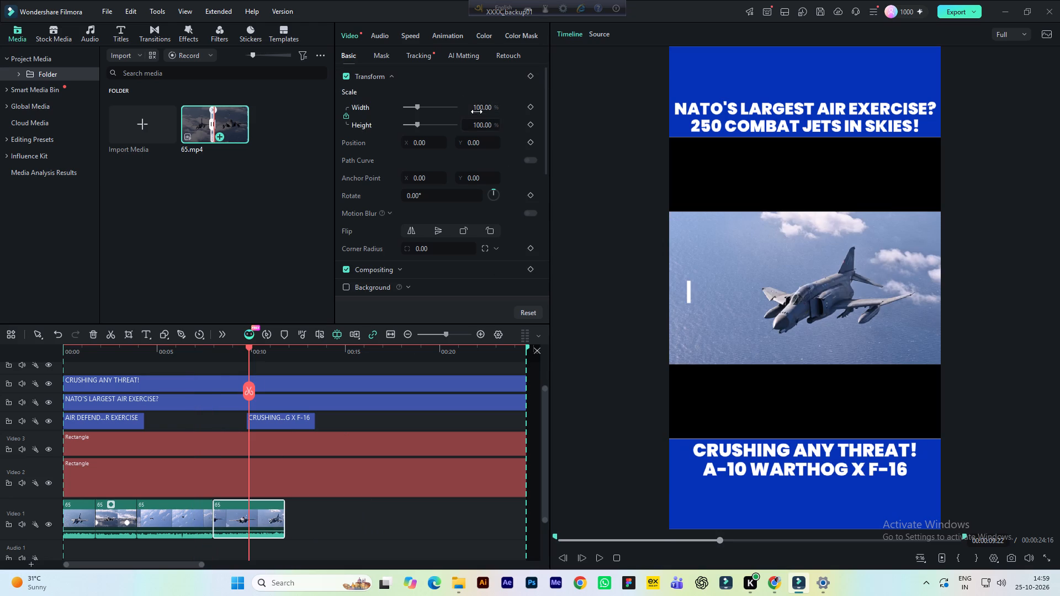
click(479, 106)
text(199)
key(Return)
key(ctrl+s)
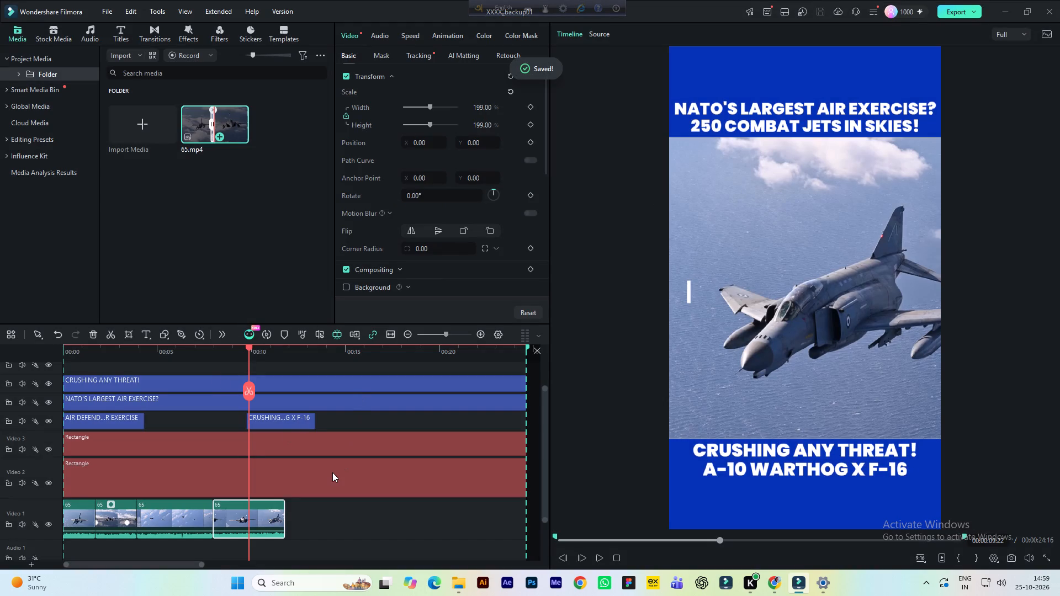
key(space)
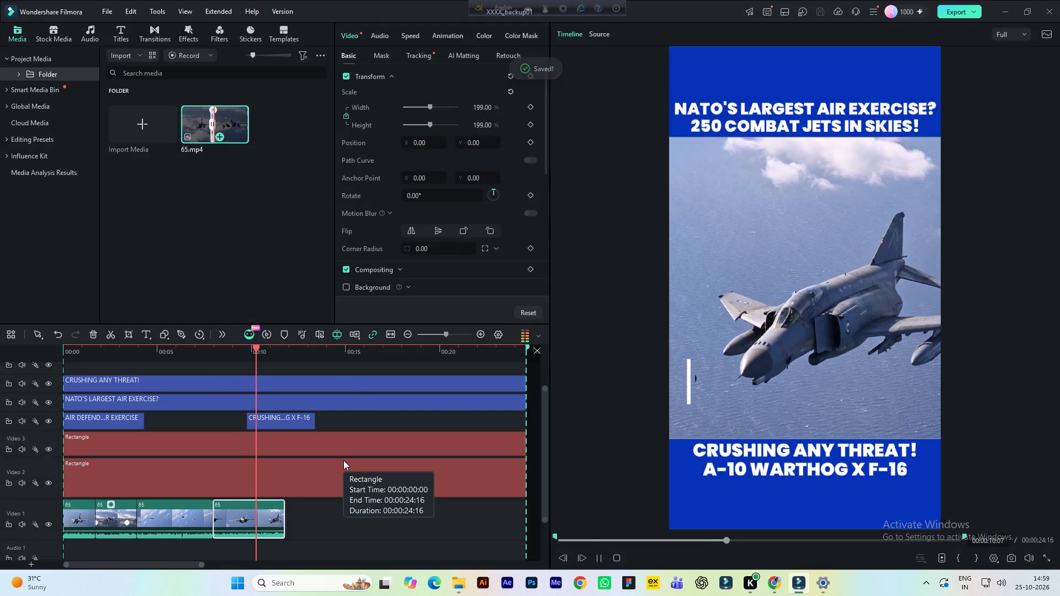
End the fourth clip's preview, return the playhead to 00:00:10:11, and save the project.
key(space)
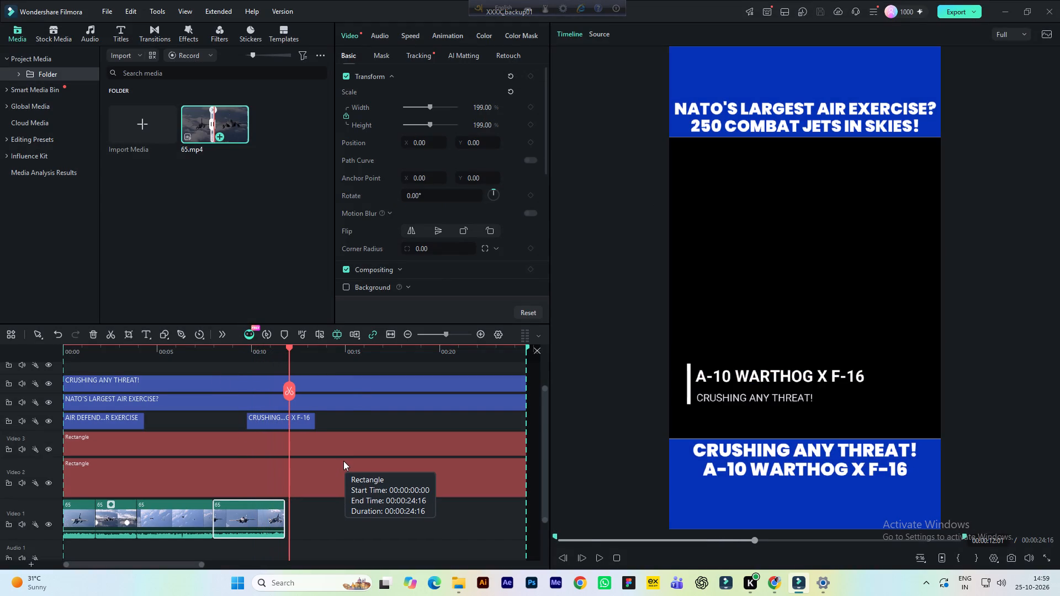
click(259, 357)
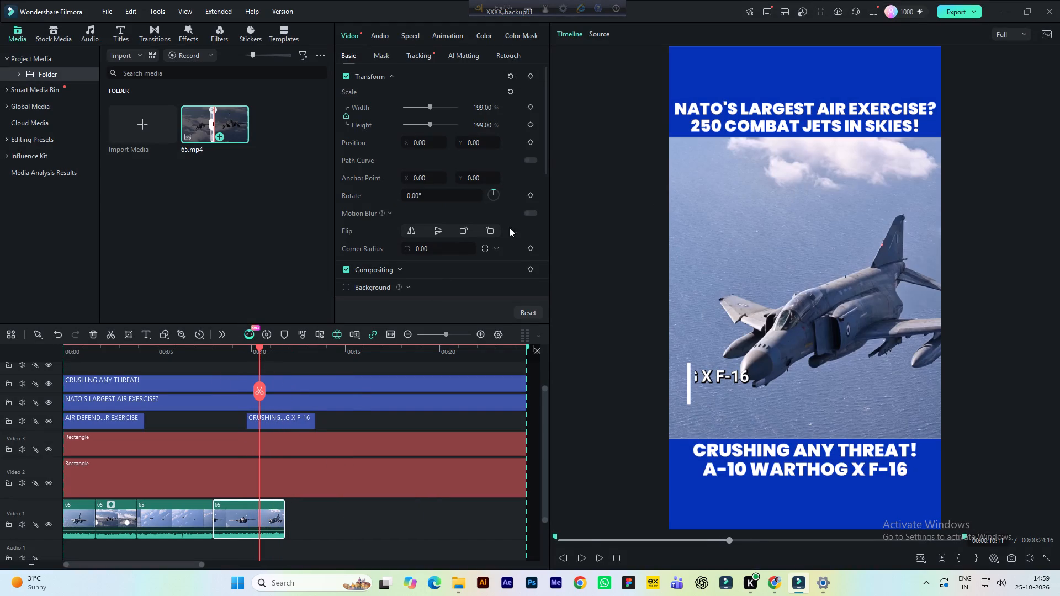
click(593, 28)
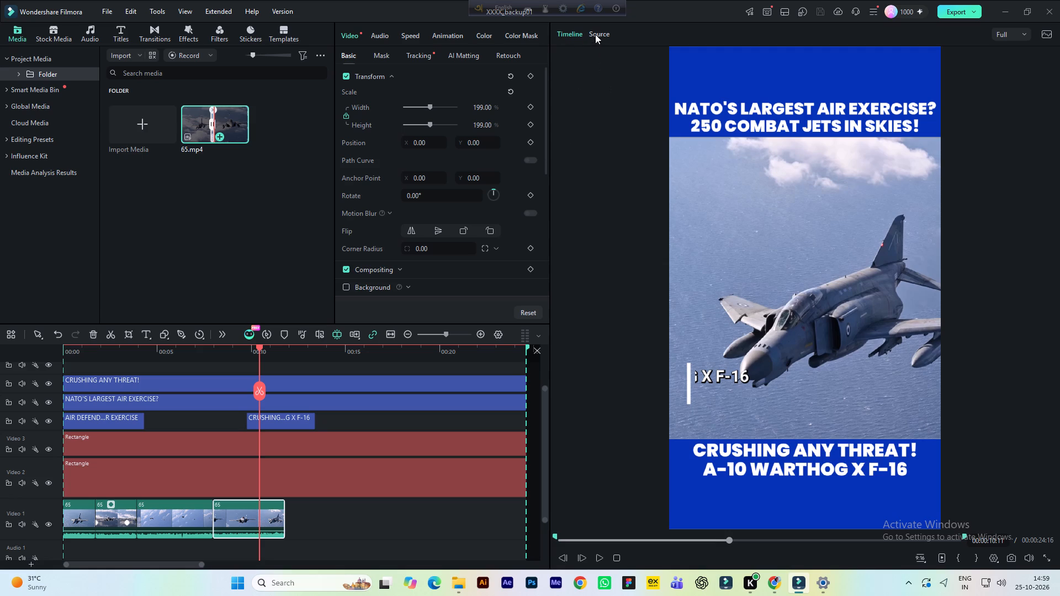
key(ctrl+s)
key(ctrl+s)
key(ctrl+s)
Skim further through 65.mp4 and mark the two-jet coastline footage from about 00:01:26 to 00:01:30:08.
click(606, 33)
key(space)
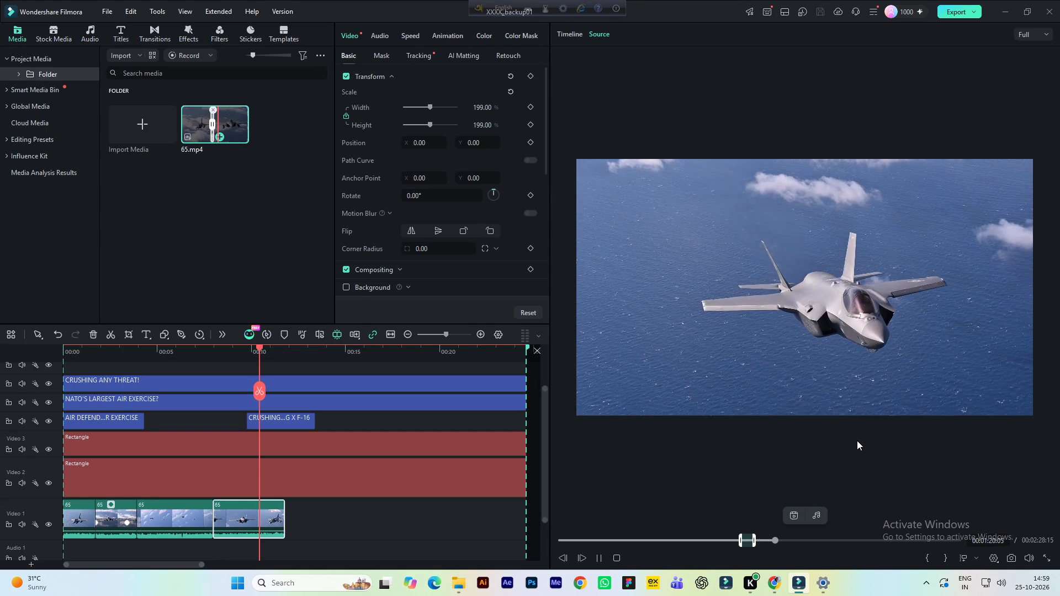
click(788, 541)
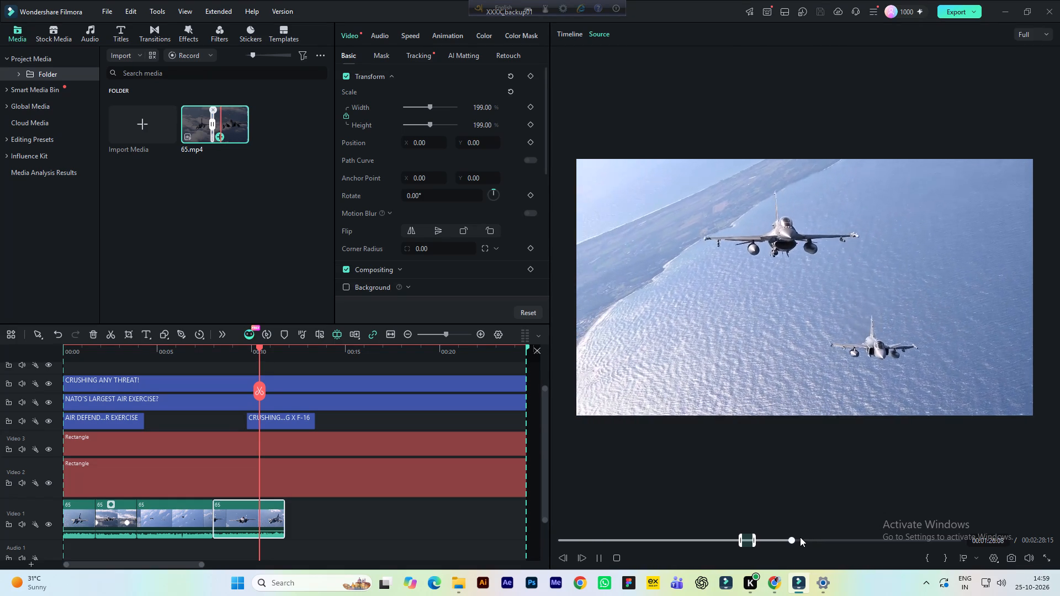
key(space)
click(931, 557)
key(space)
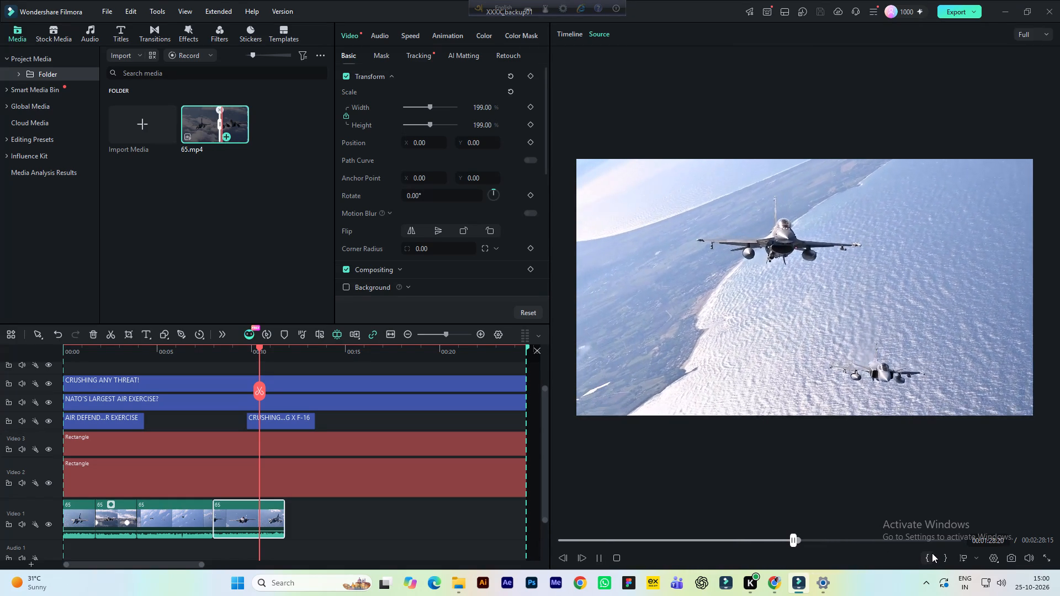
key(space)
key(space)
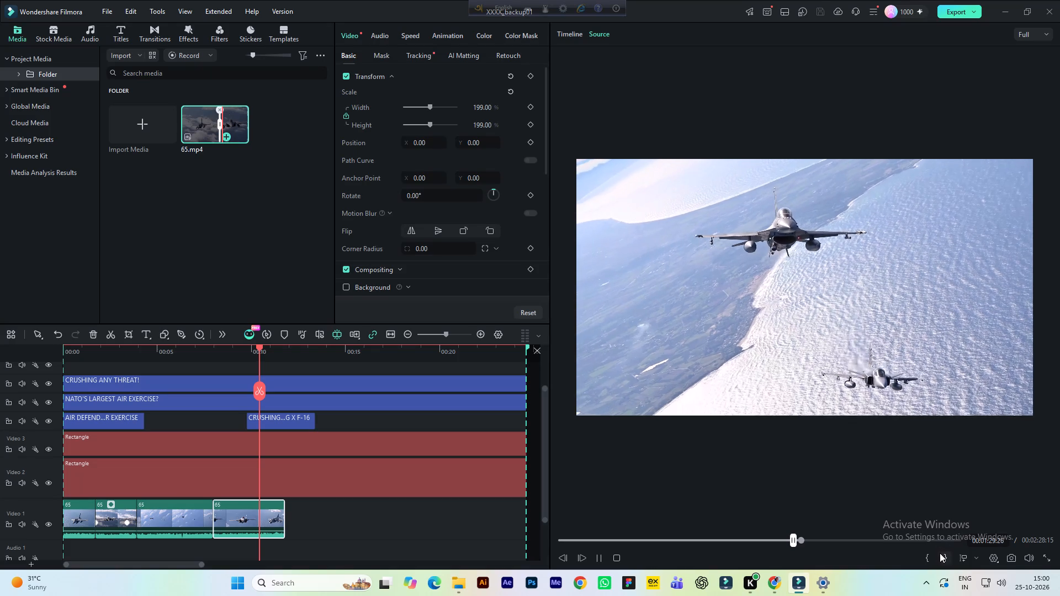
key(space)
click(946, 561)
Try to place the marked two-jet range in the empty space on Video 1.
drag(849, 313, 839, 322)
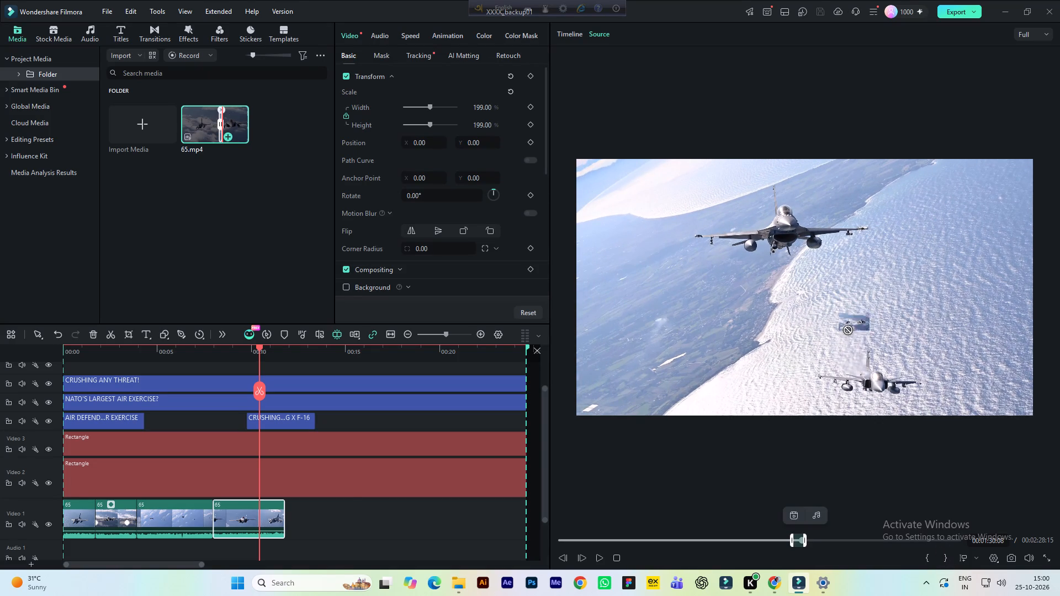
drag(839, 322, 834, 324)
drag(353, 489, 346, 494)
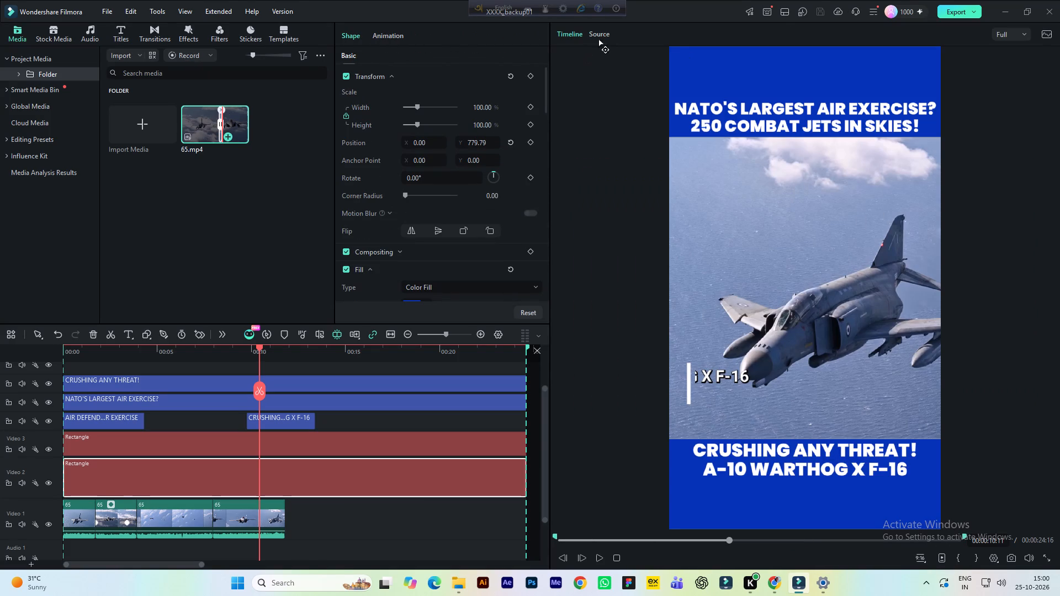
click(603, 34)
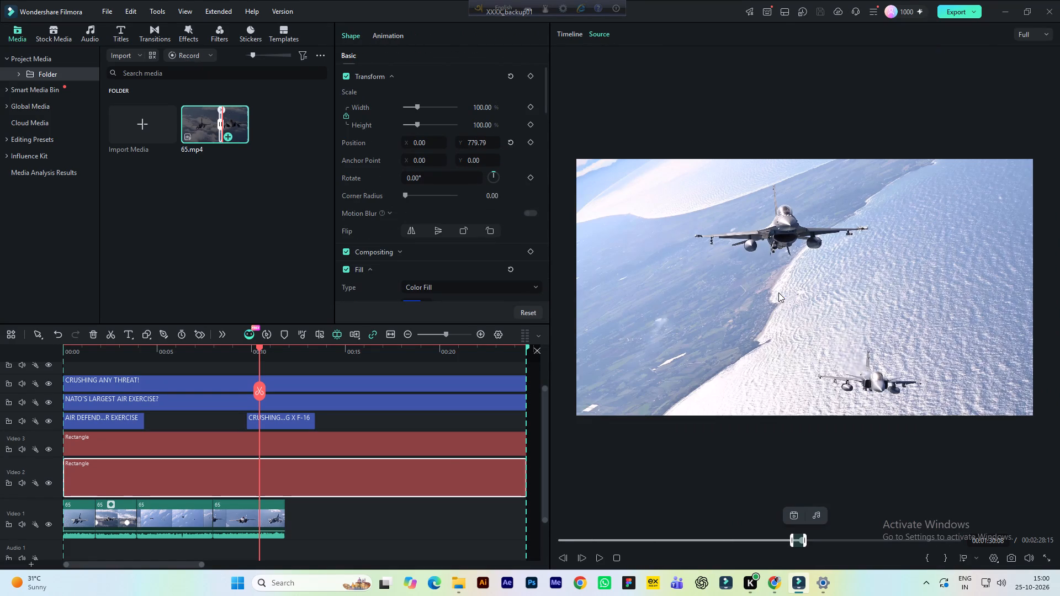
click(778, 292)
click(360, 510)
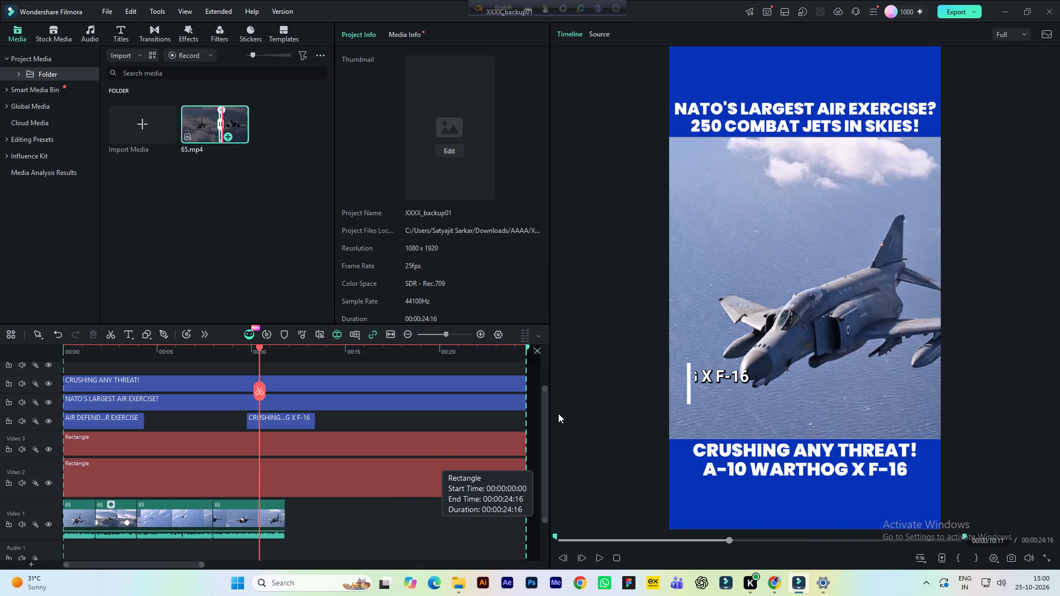
Place the marked two-jet range on Video 1 directly after the fourth clip, keeping the 1080x1920 25fps project settings.
click(602, 37)
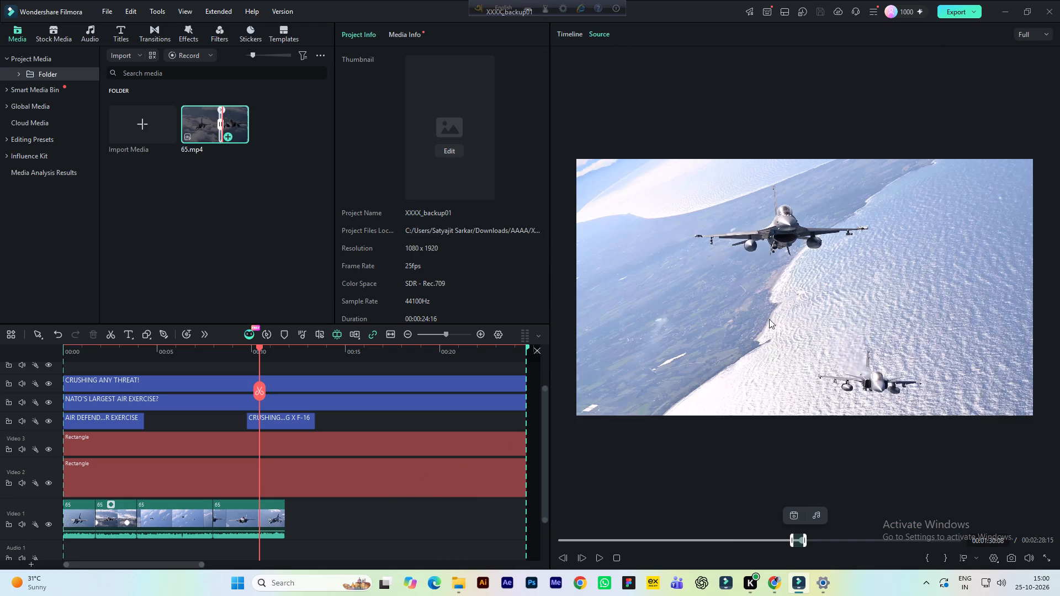
drag(794, 300, 359, 518)
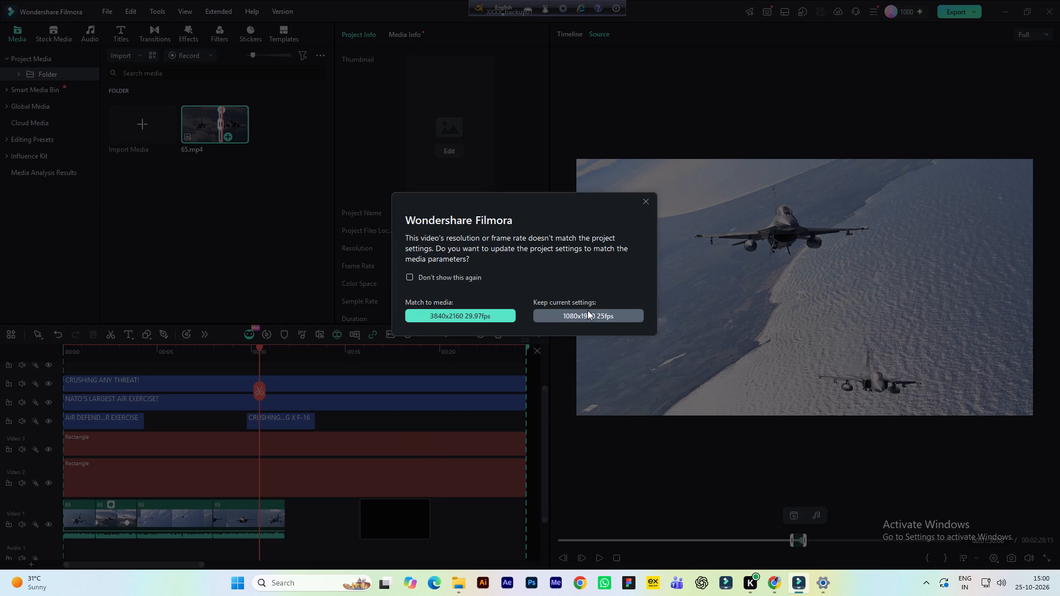
click(587, 310)
scroll(327, 464, down, 1)
drag(399, 479, 385, 481)
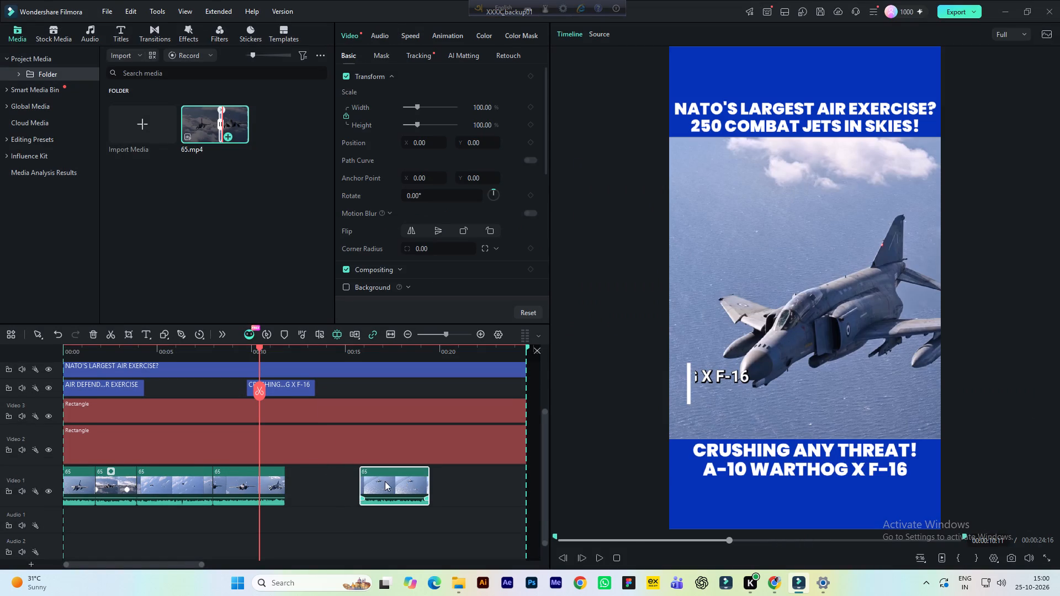
drag(385, 481, 379, 483)
drag(343, 488, 309, 491)
click(309, 491)
key(ctrl+z)
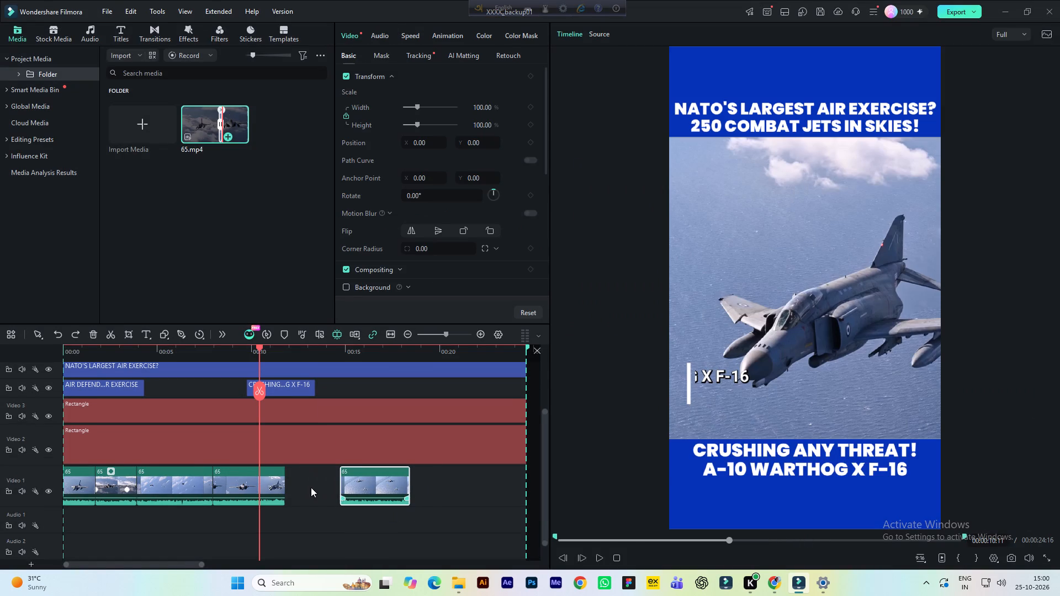
drag(381, 481, 327, 490)
Preview the timeline from 00:00:10:11 into the fifth Video 1 clip and save the project.
key(space)
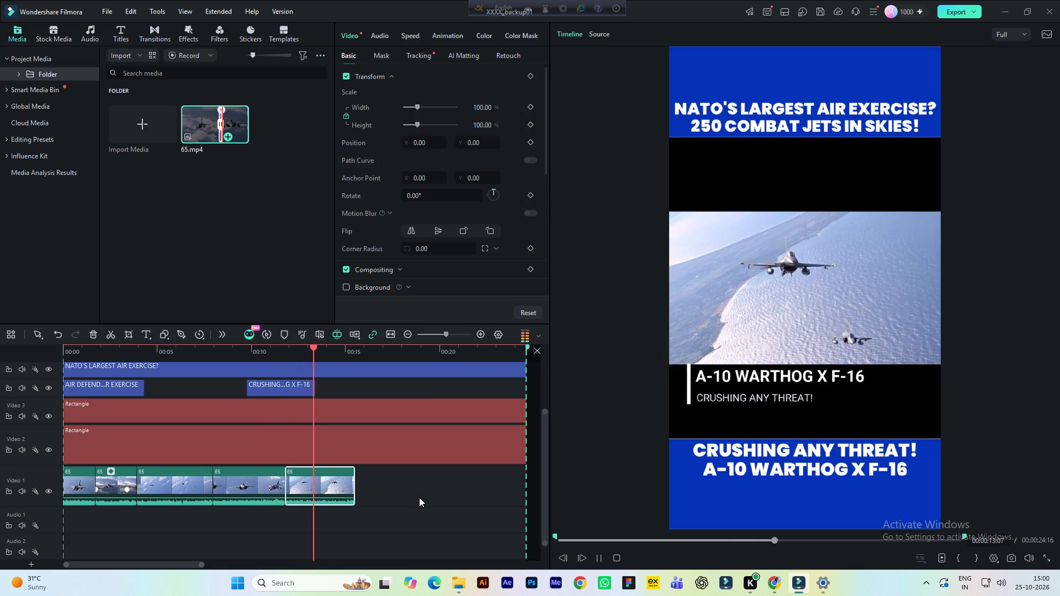
key(space)
key(ctrl+s)
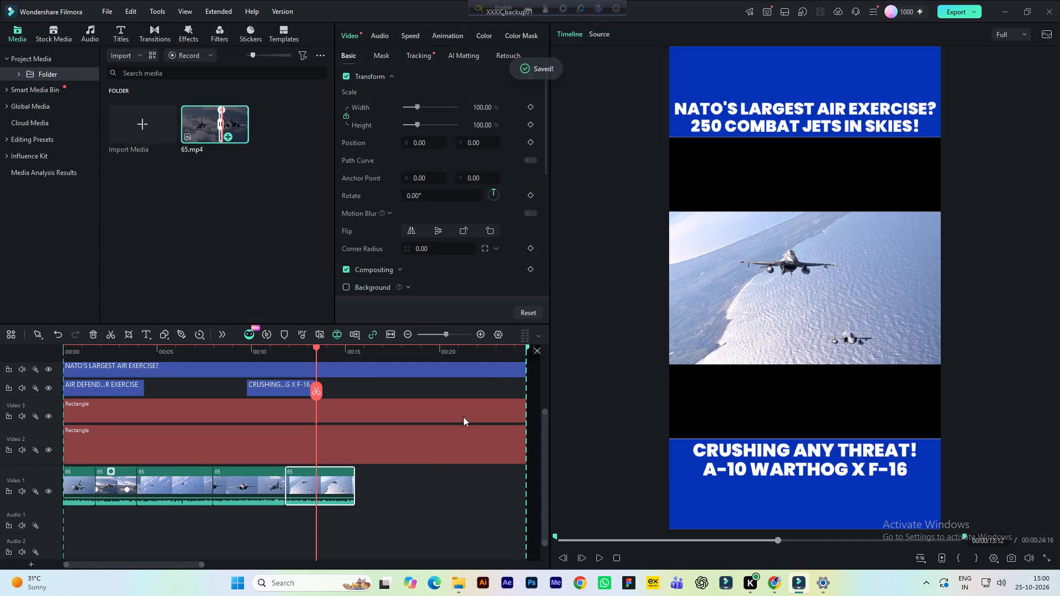
Scale the fifth Video 1 clip to 199% width and height, save the project, and preview it.
click(480, 104)
text(199)
key(Return)
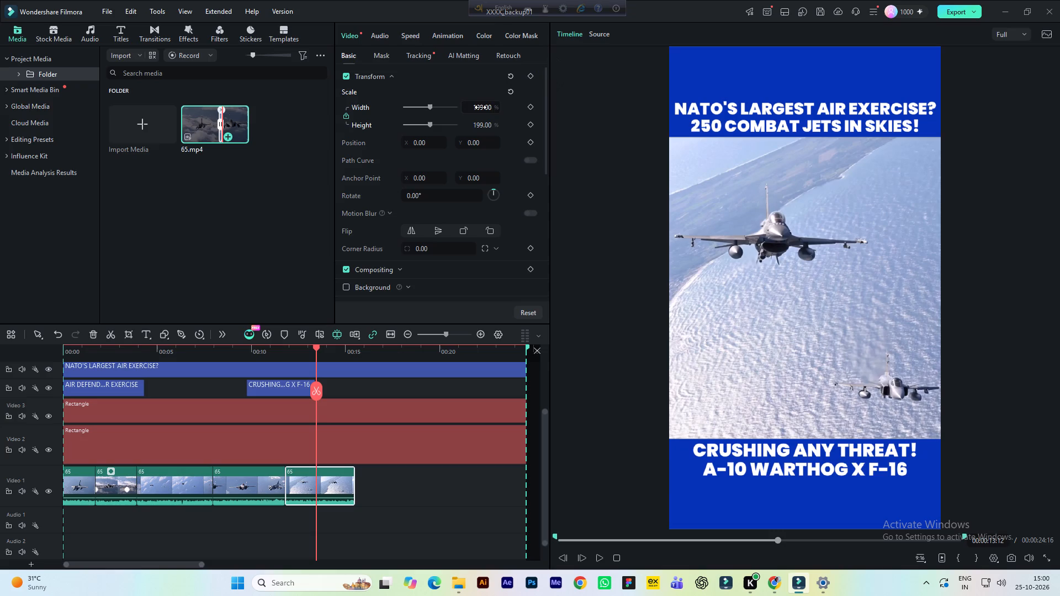
key(ctrl+s)
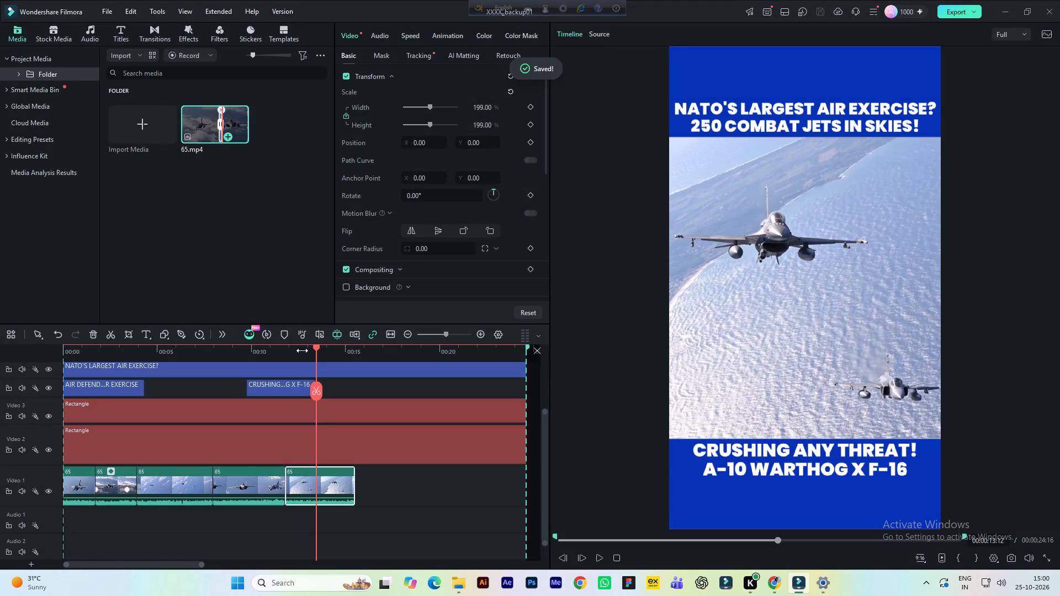
click(304, 350)
key(space)
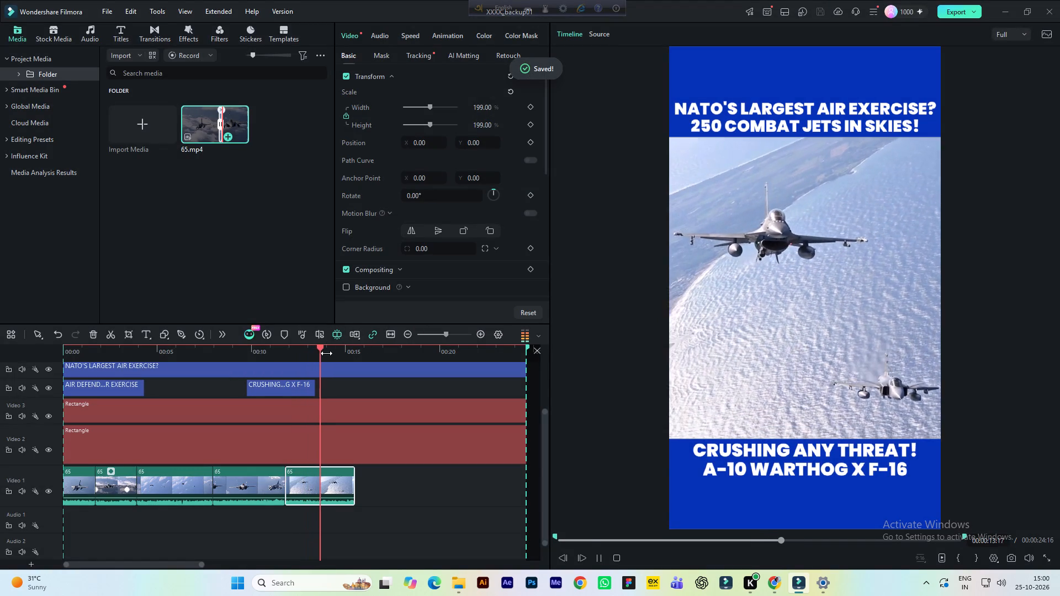
key(space)
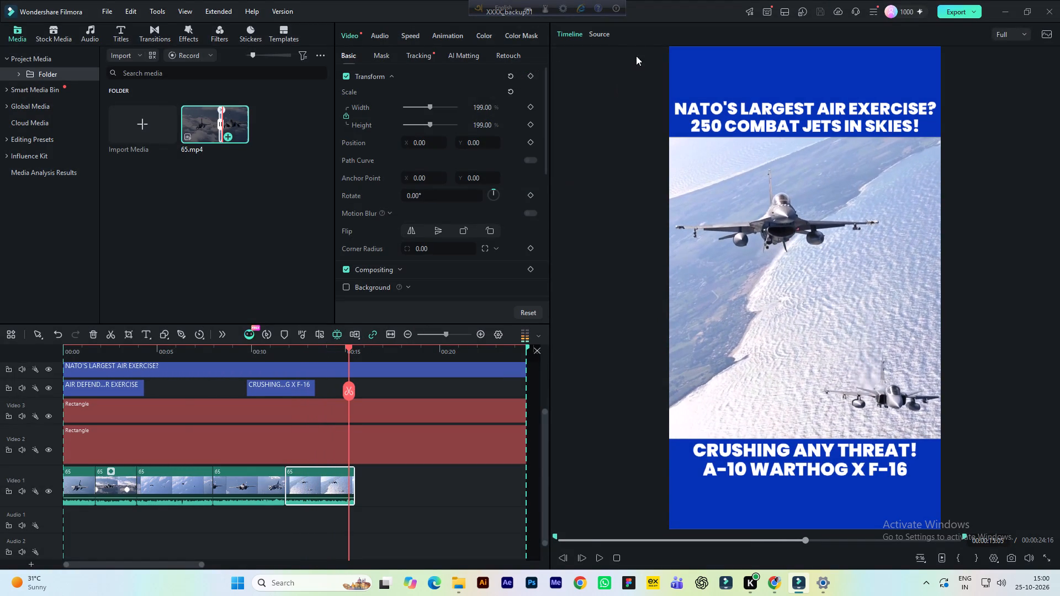
Skim further through 65.mp4 and mark the close-up banking-jet footage from about 00:01:40 to 00:01:44:12.
click(596, 33)
key(space)
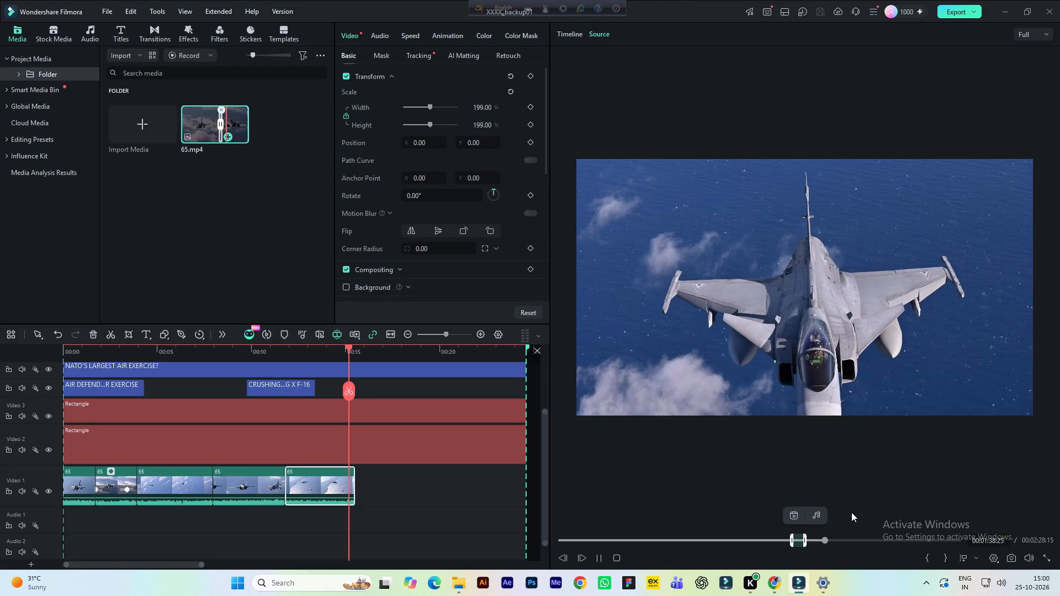
key(space)
key(space)
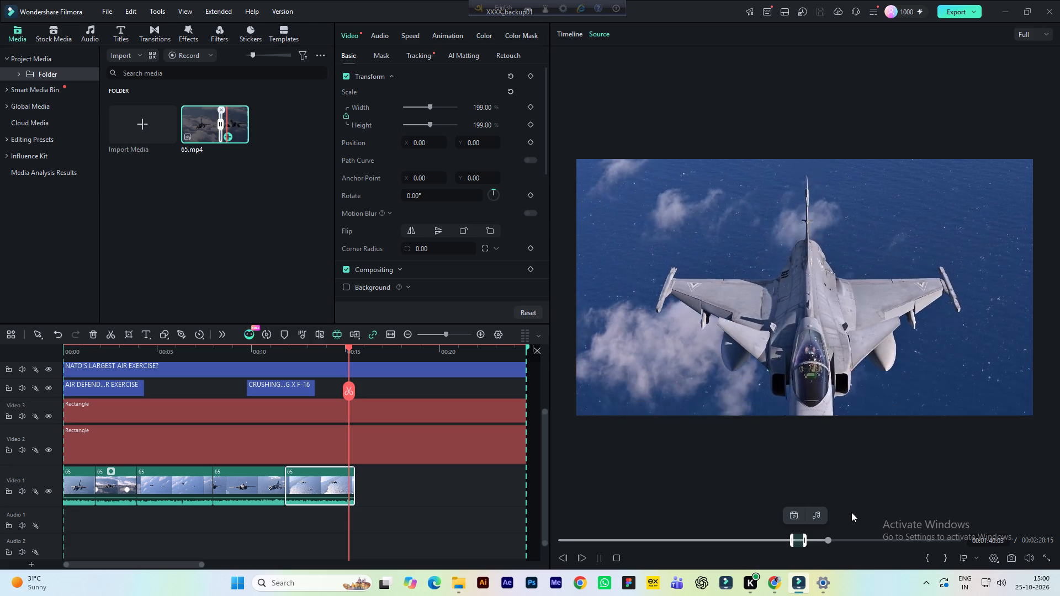
key(space)
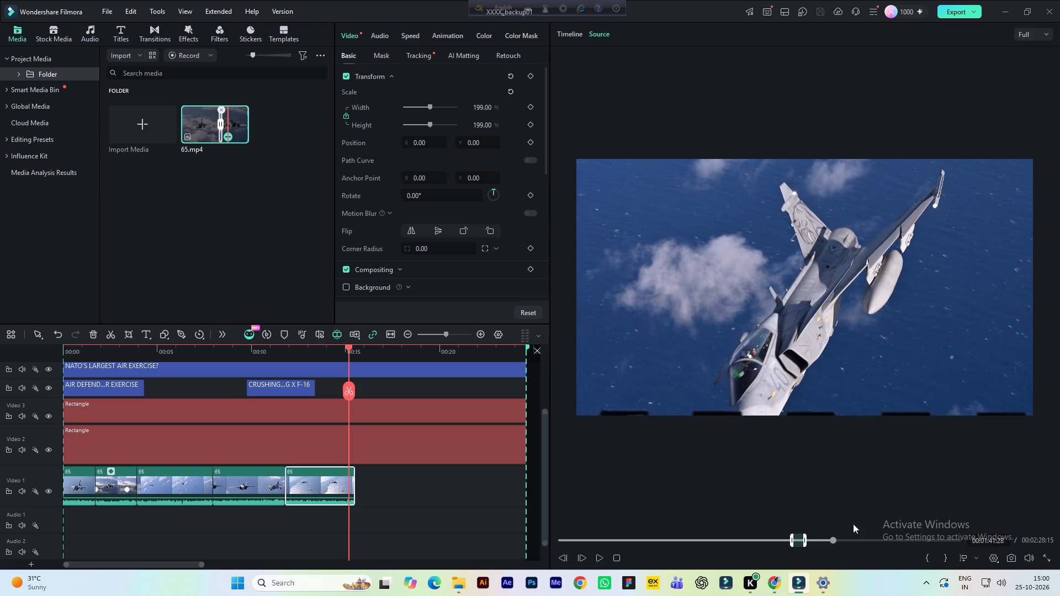
click(827, 539)
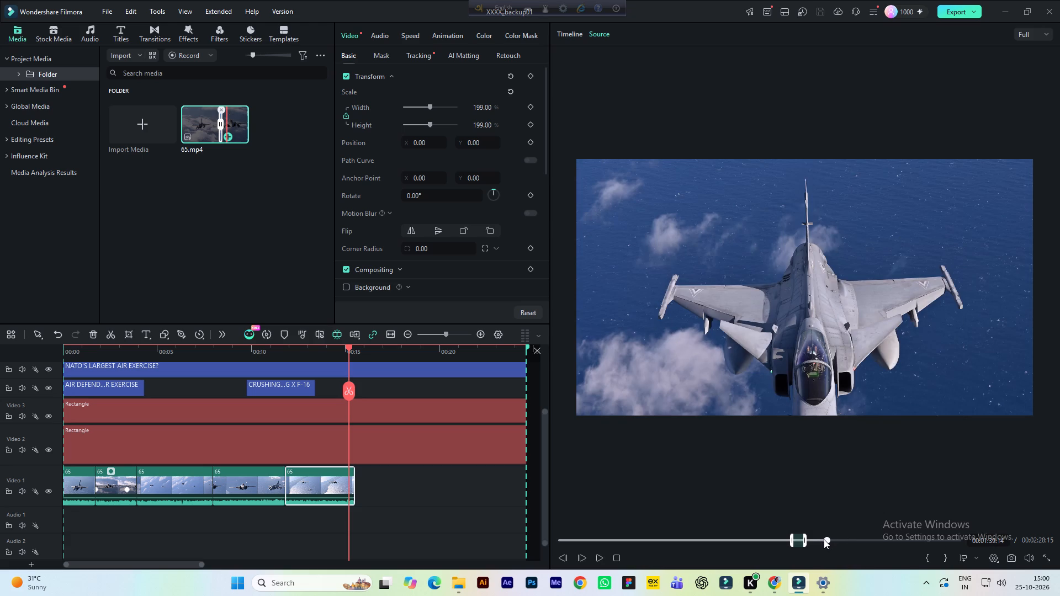
click(824, 539)
key(space)
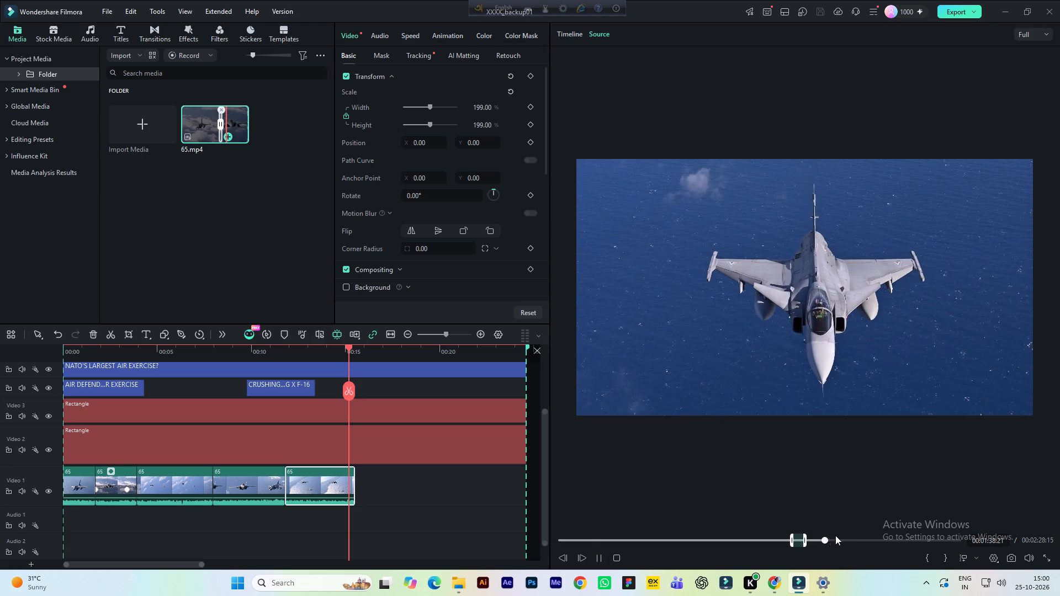
key(space)
click(925, 559)
key(space)
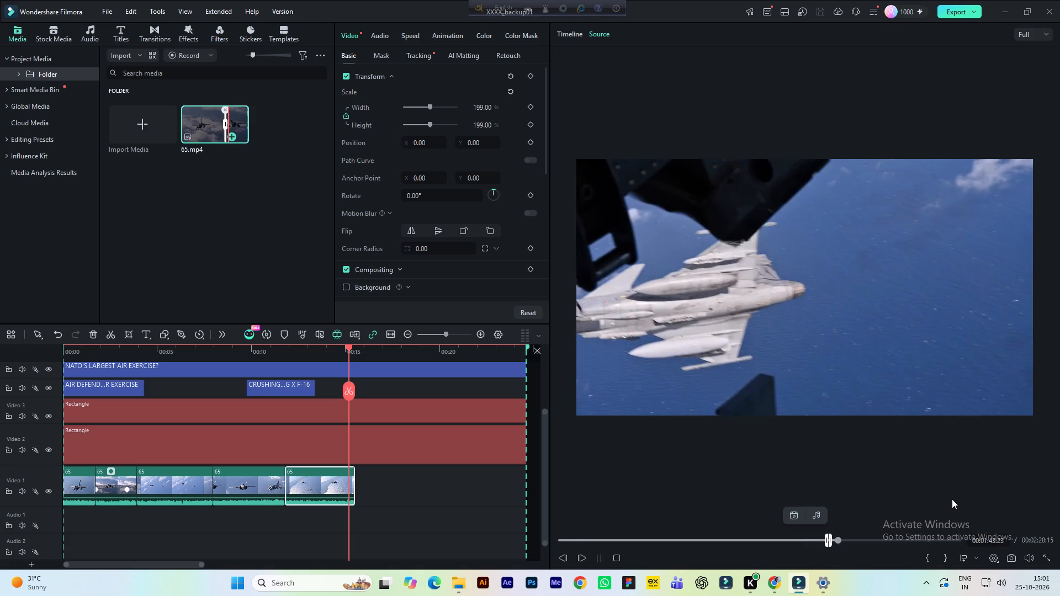
key(space)
click(944, 558)
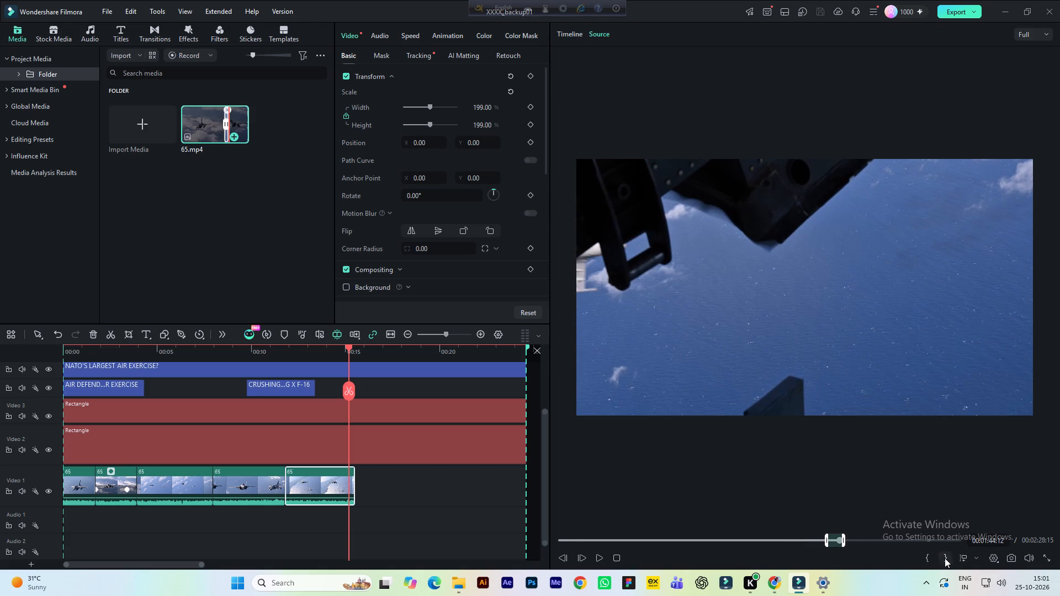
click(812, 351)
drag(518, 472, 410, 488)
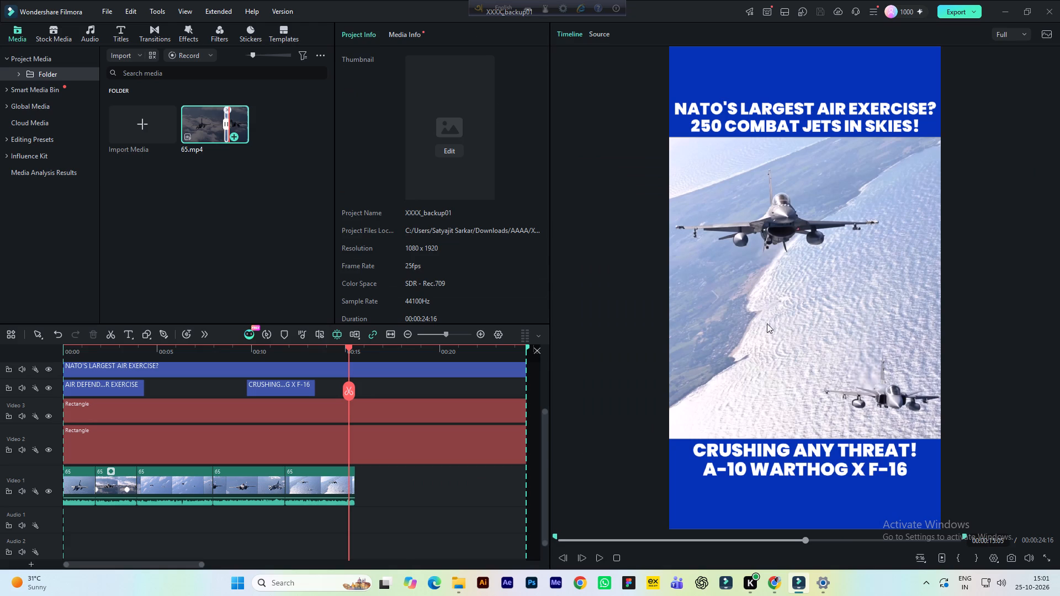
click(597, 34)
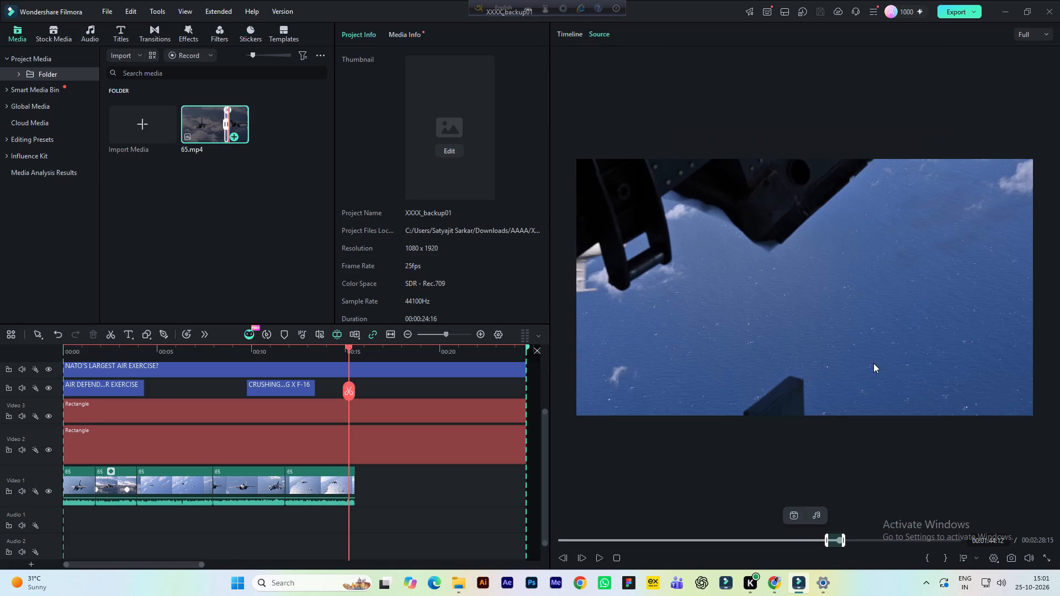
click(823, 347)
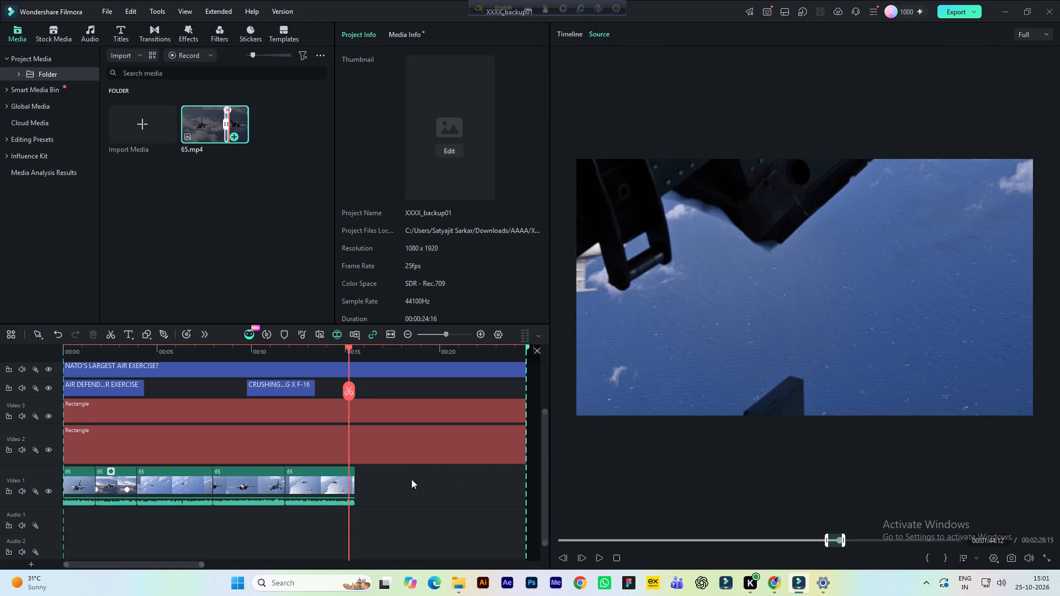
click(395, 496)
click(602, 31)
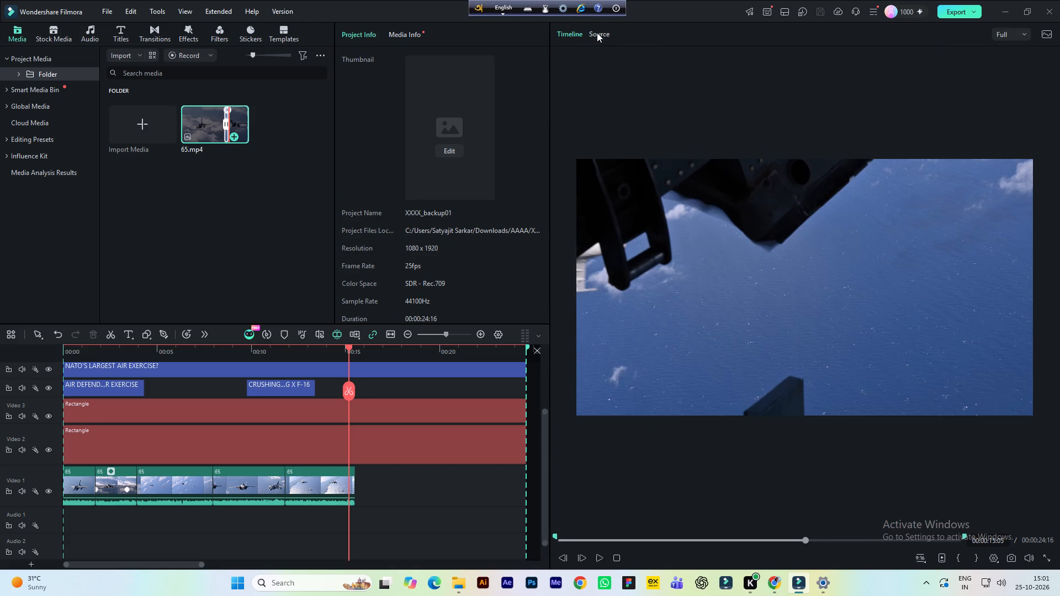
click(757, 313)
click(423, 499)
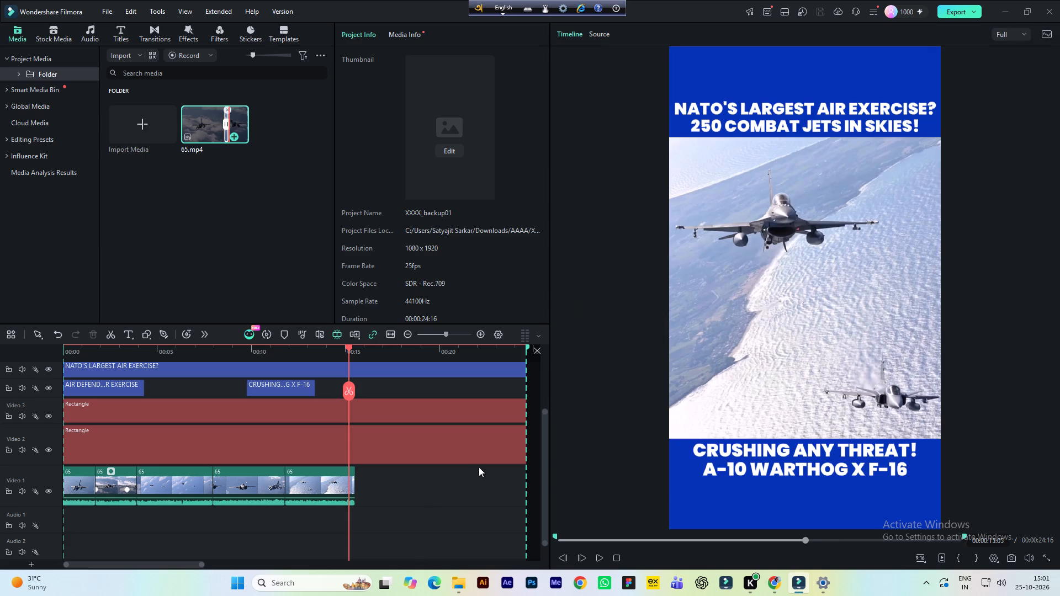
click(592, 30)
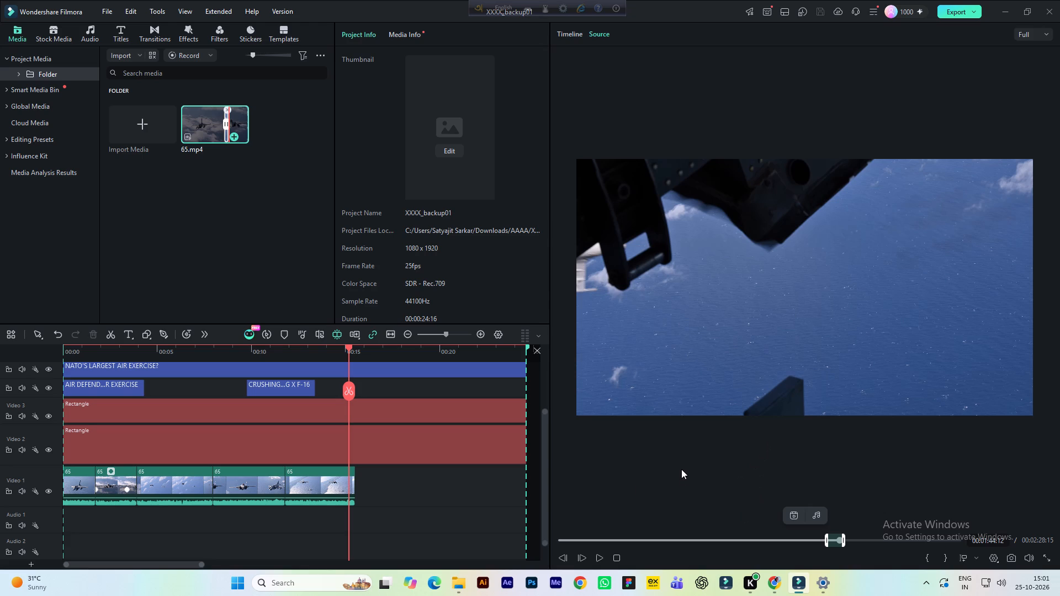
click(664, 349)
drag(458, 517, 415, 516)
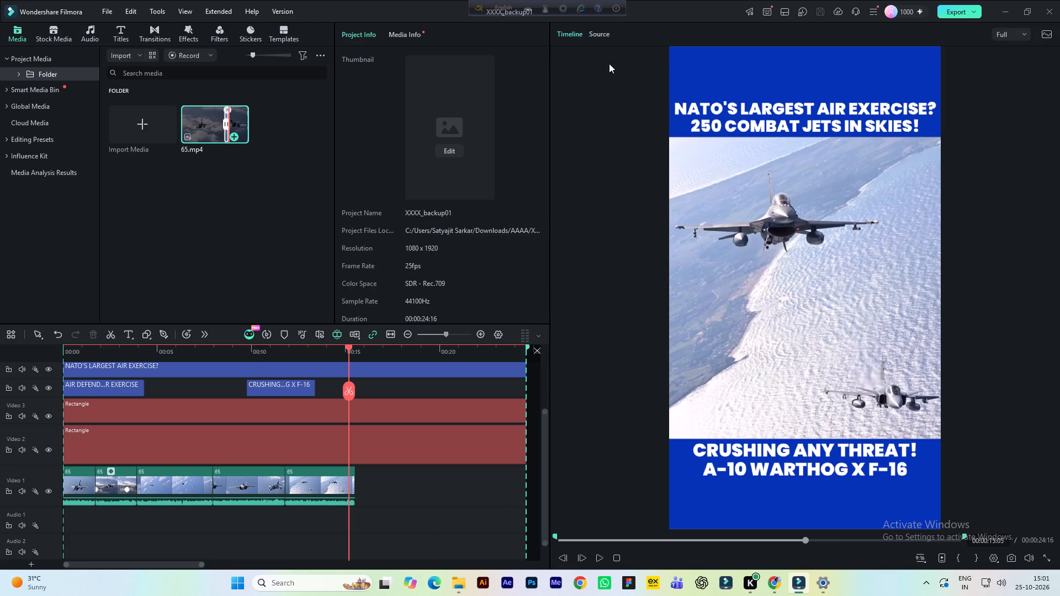
Place the marked close-up banking-jet range on Video 1 directly after the fifth clip, keeping the current 1080x1920 25fps project settings.
click(596, 32)
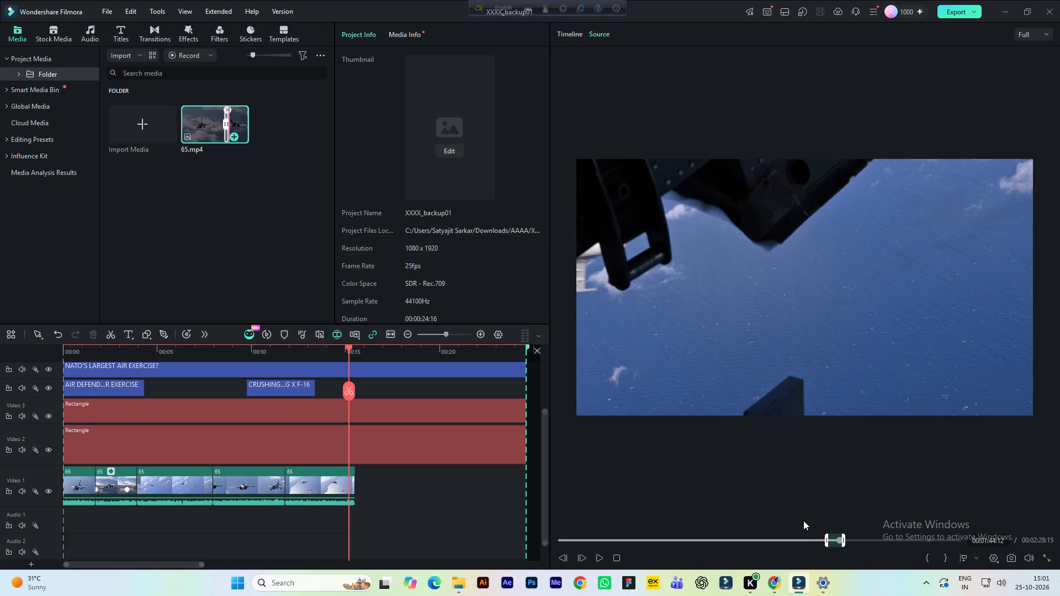
drag(717, 287, 423, 515)
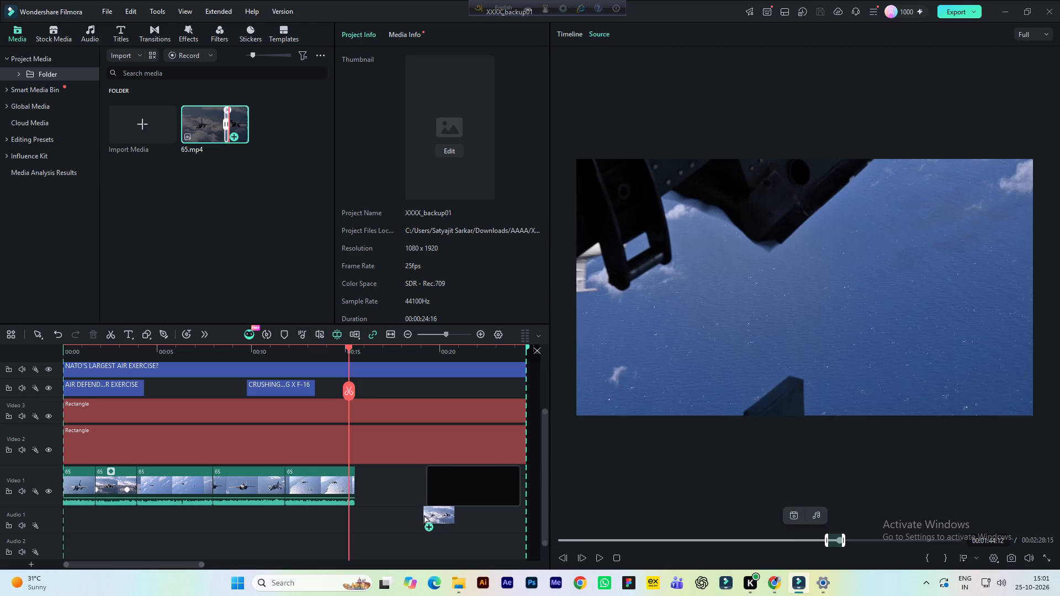
drag(423, 515, 391, 505)
click(569, 317)
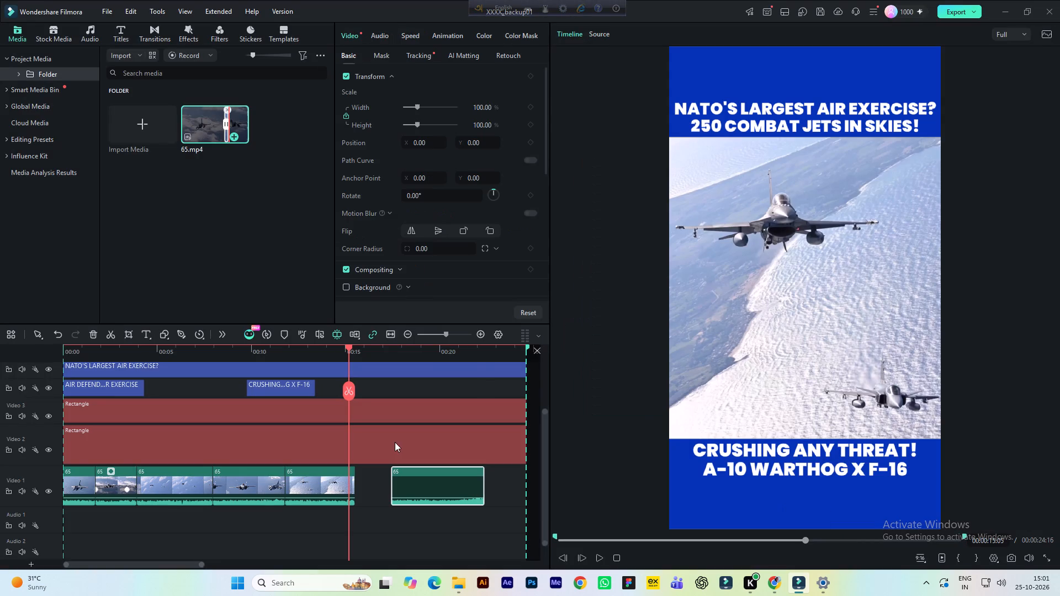
drag(423, 481, 389, 481)
text(v)
Preview into the sixth Video 1 clip, scale it to 199% width and height, and save the project.
key(space)
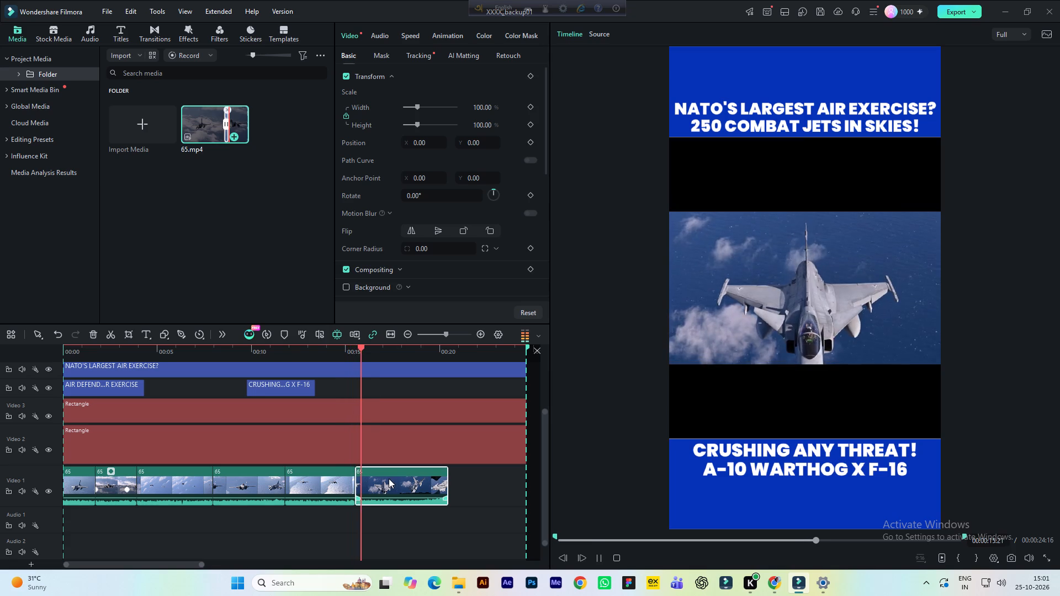
key(space)
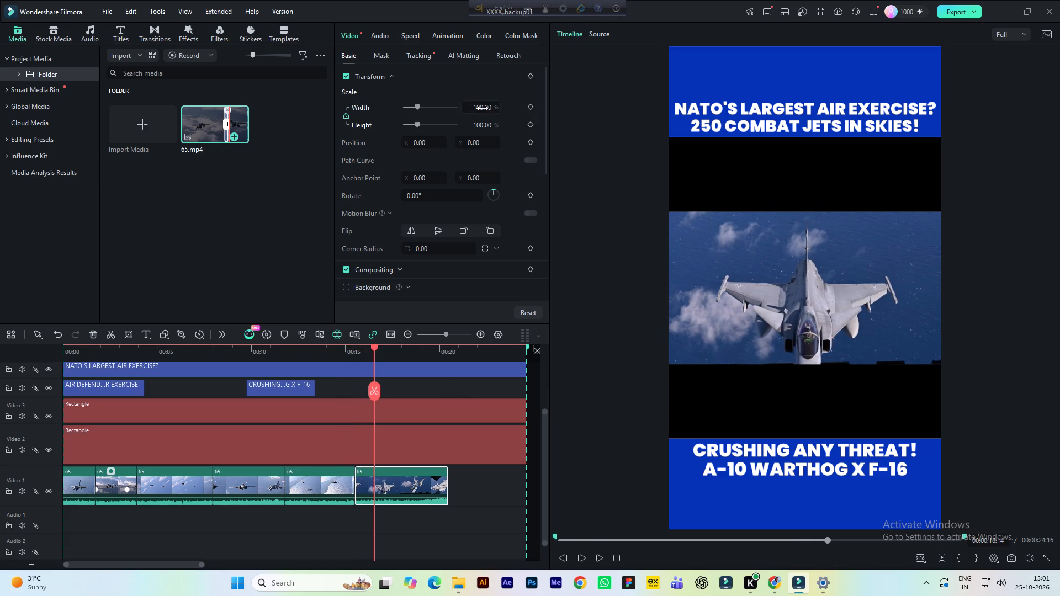
click(482, 108)
text(199)
key(Return)
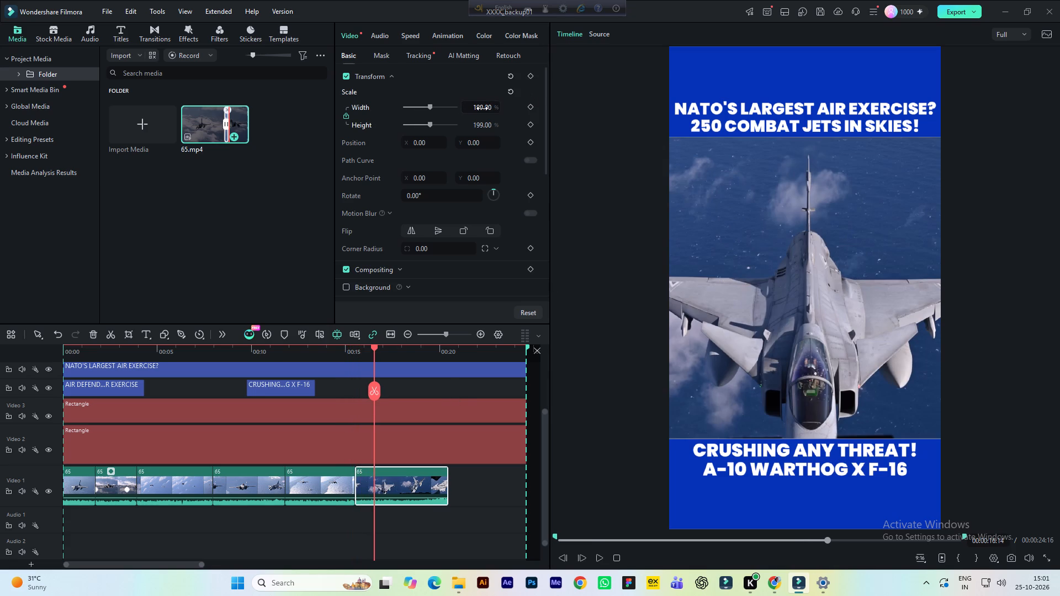
key(ctrl+s)
Skim further through 65.mp4 and mark the single-jet footage over clouds from about 00:02:00:11 to 00:02:06:17.
click(605, 34)
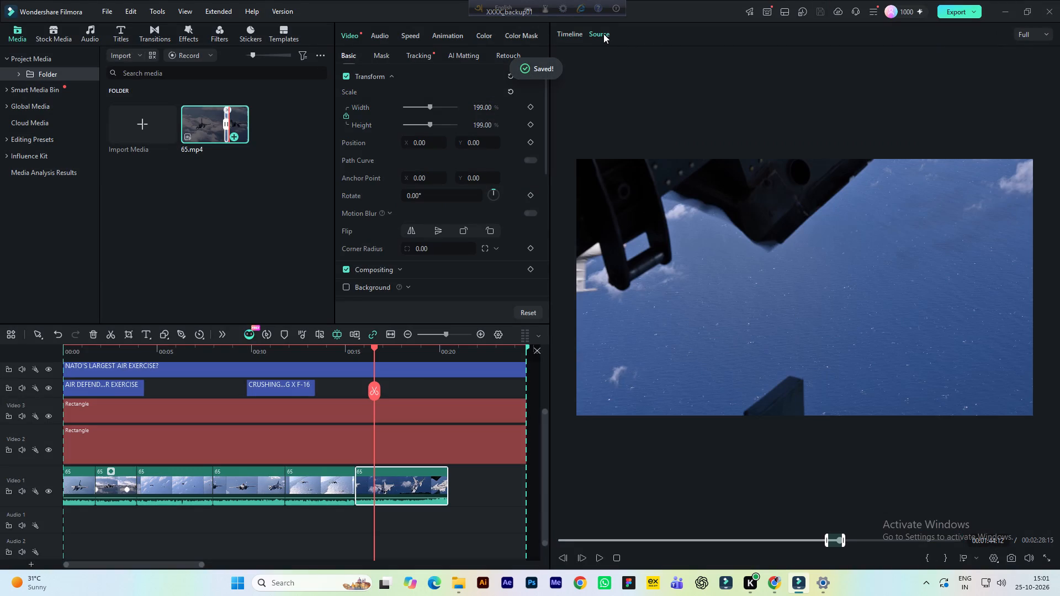
key(space)
click(849, 539)
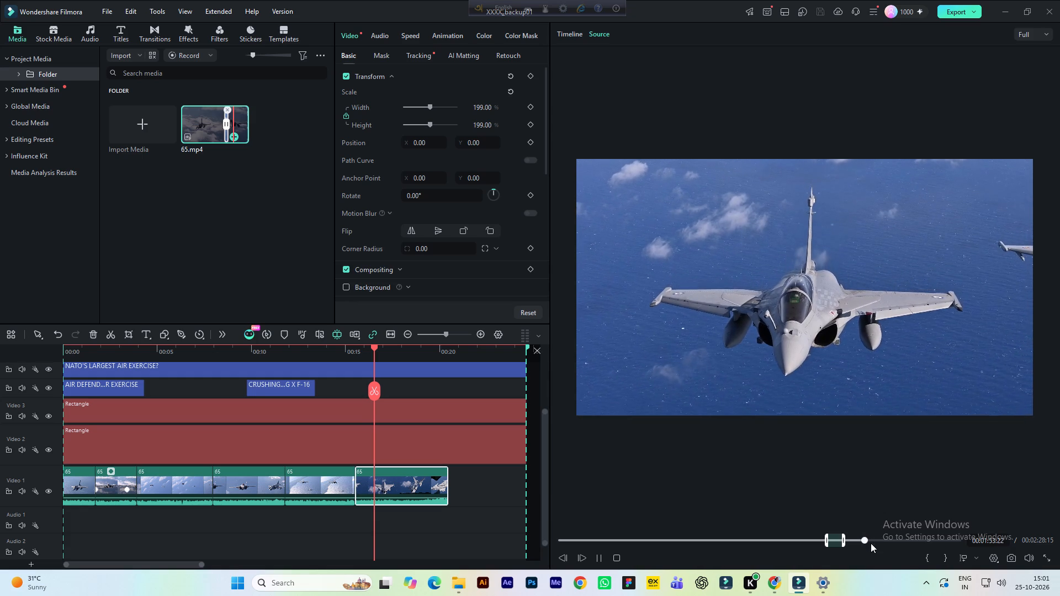
click(876, 539)
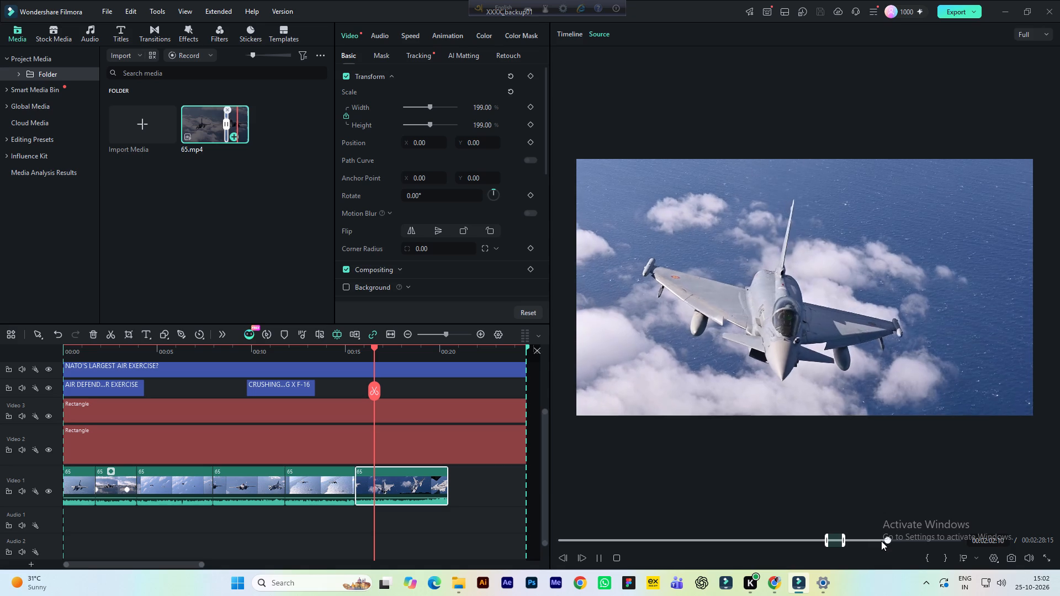
key(space)
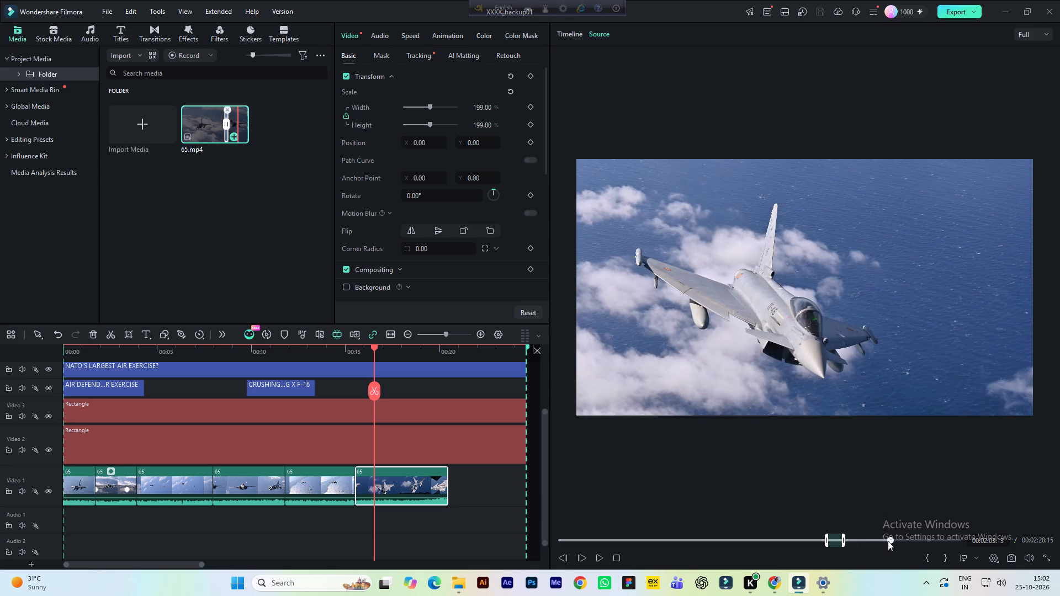
click(888, 541)
click(883, 541)
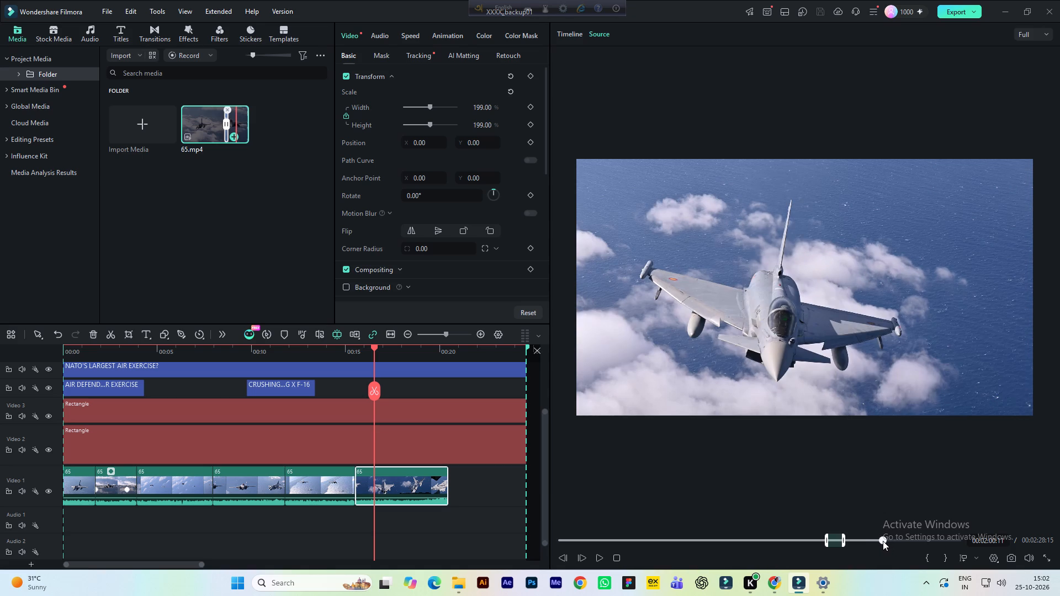
click(926, 557)
key(space)
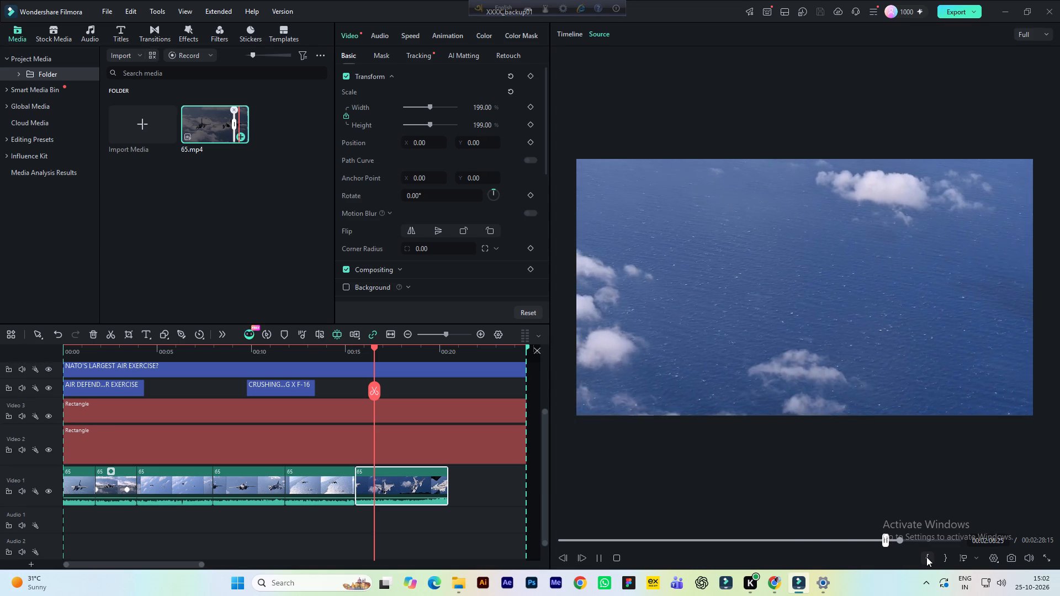
key(space)
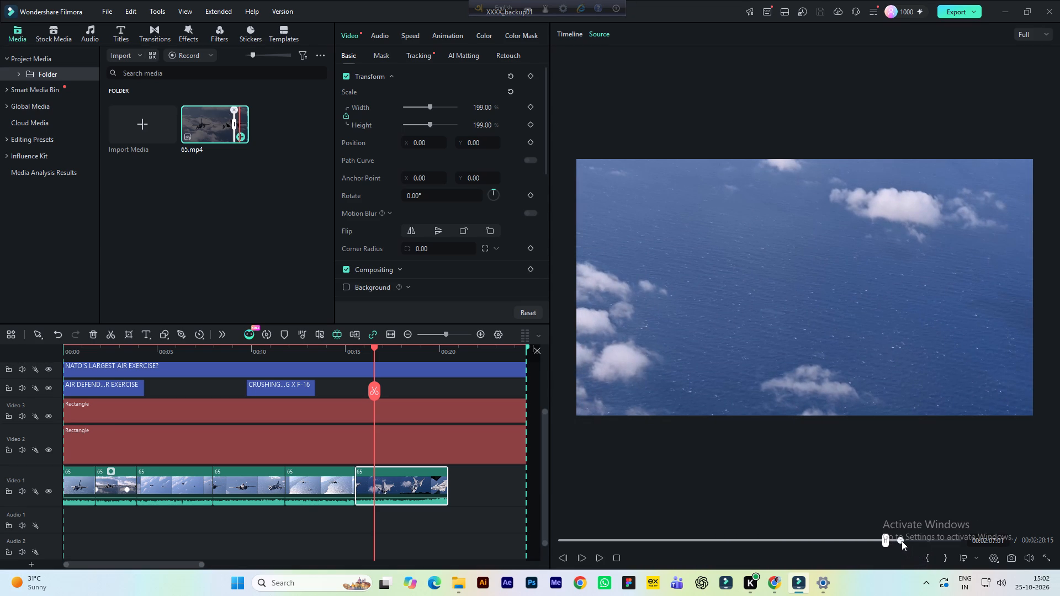
click(902, 541)
click(899, 539)
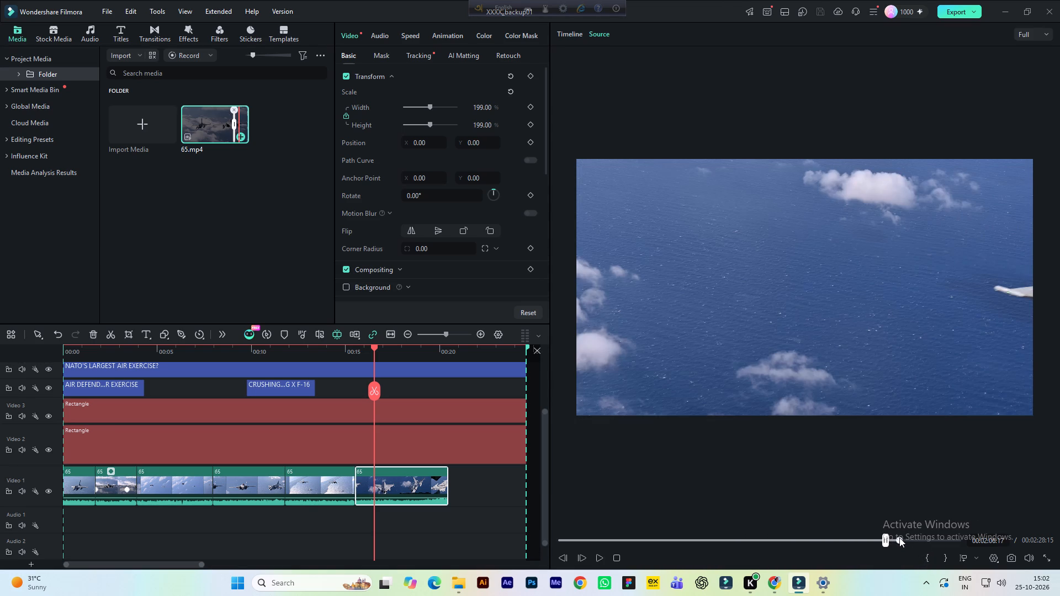
click(947, 557)
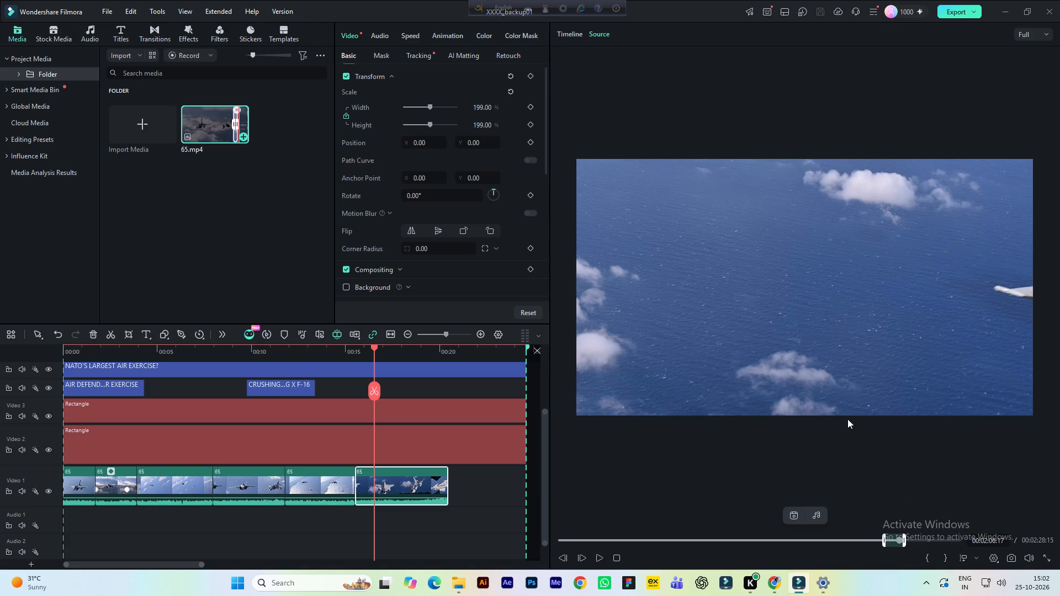
Place the marked single-jet range on Video 1 directly after the sixth clip, keeping the 1080x1920 25fps project settings.
drag(789, 343, 464, 492)
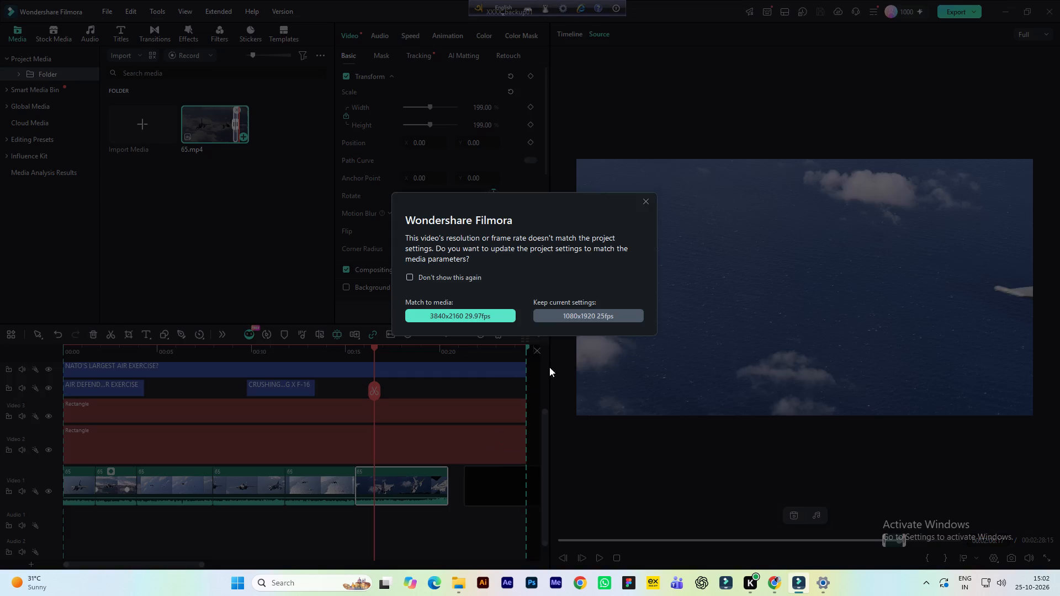
click(583, 315)
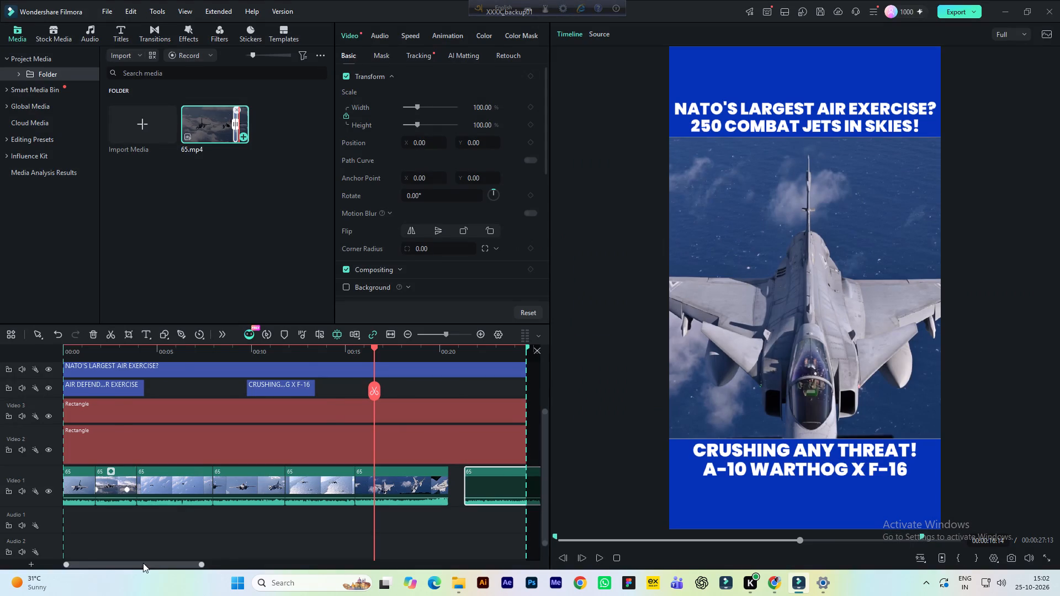
drag(145, 565, 184, 568)
drag(369, 489, 358, 491)
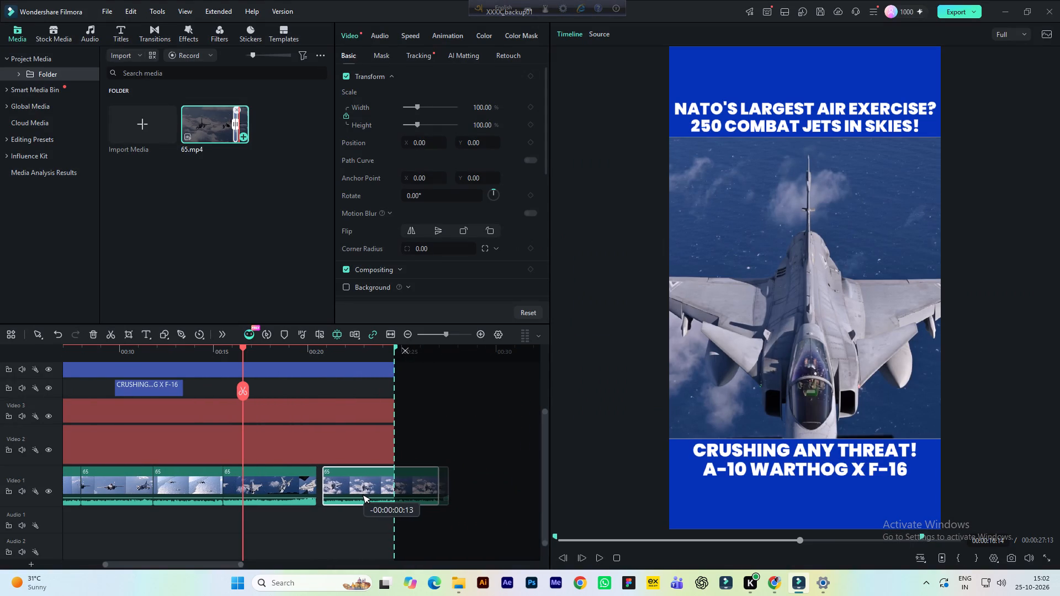
drag(358, 491, 354, 491)
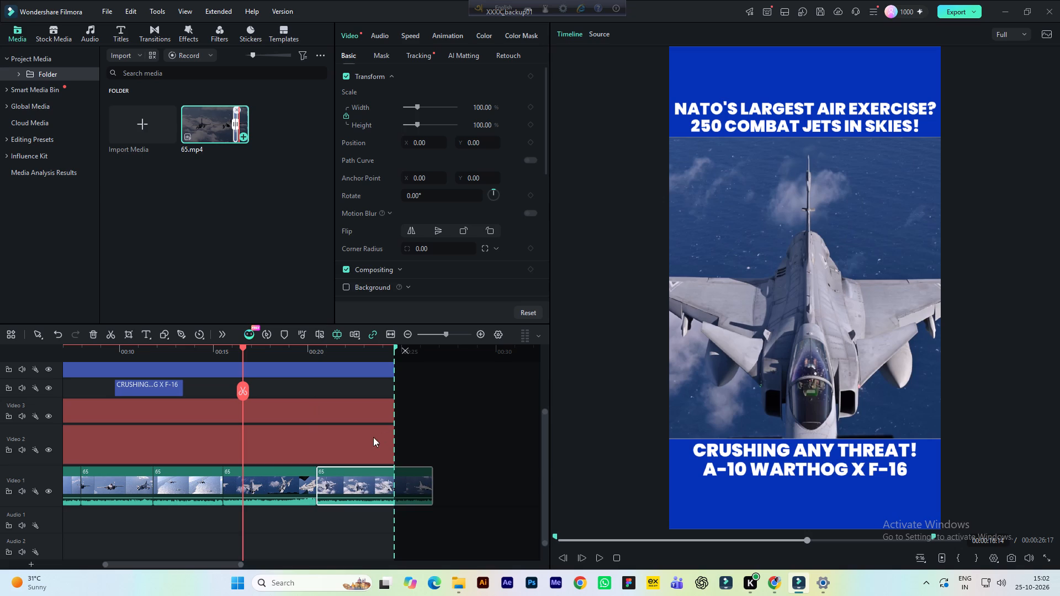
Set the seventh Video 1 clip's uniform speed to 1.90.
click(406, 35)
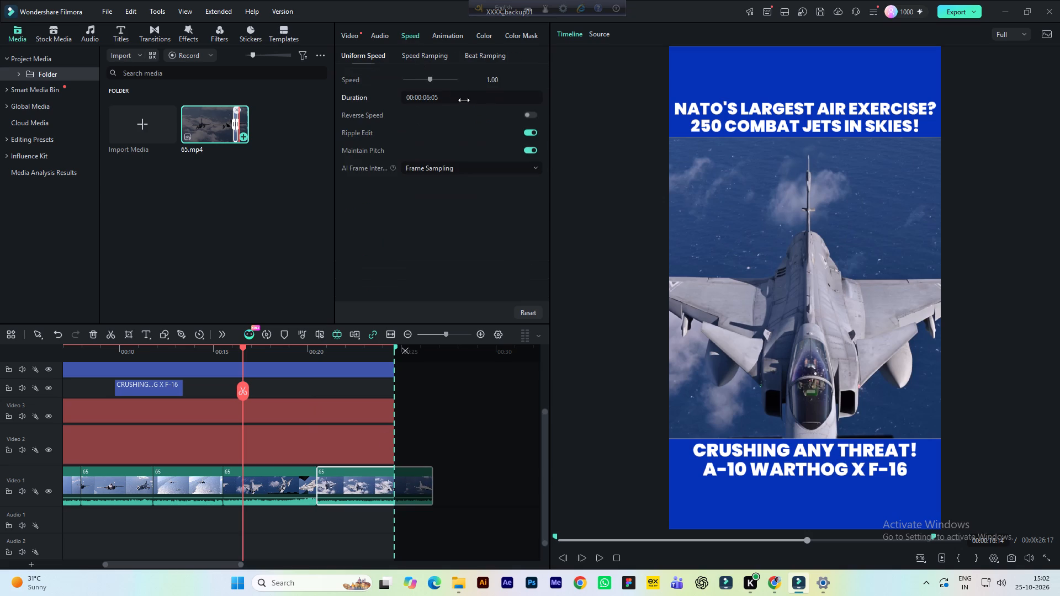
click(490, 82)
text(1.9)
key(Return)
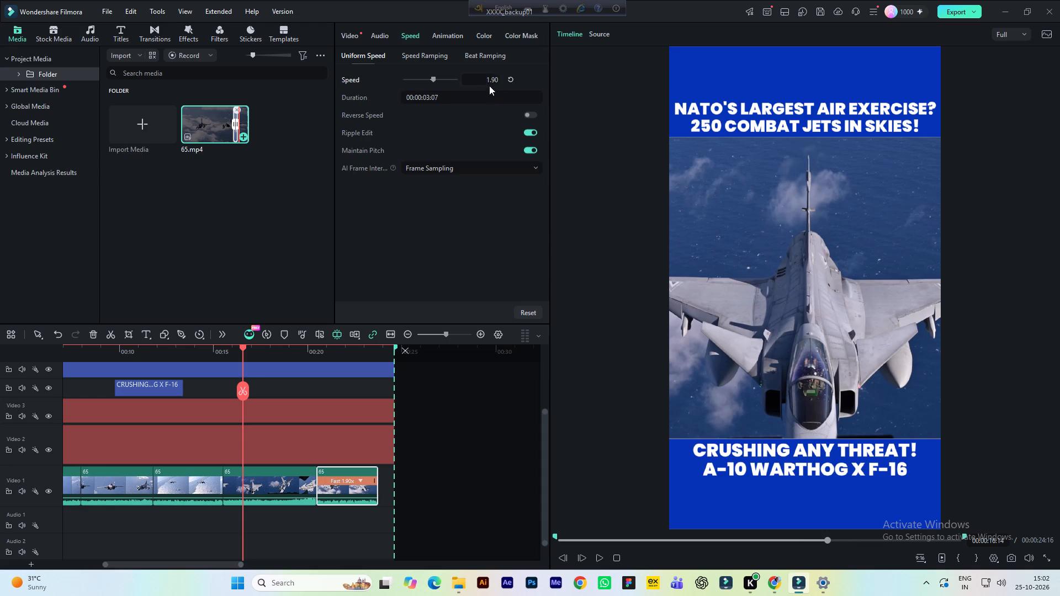
Set the seventh Video 1 clip's uniform speed to 1.95.
click(491, 82)
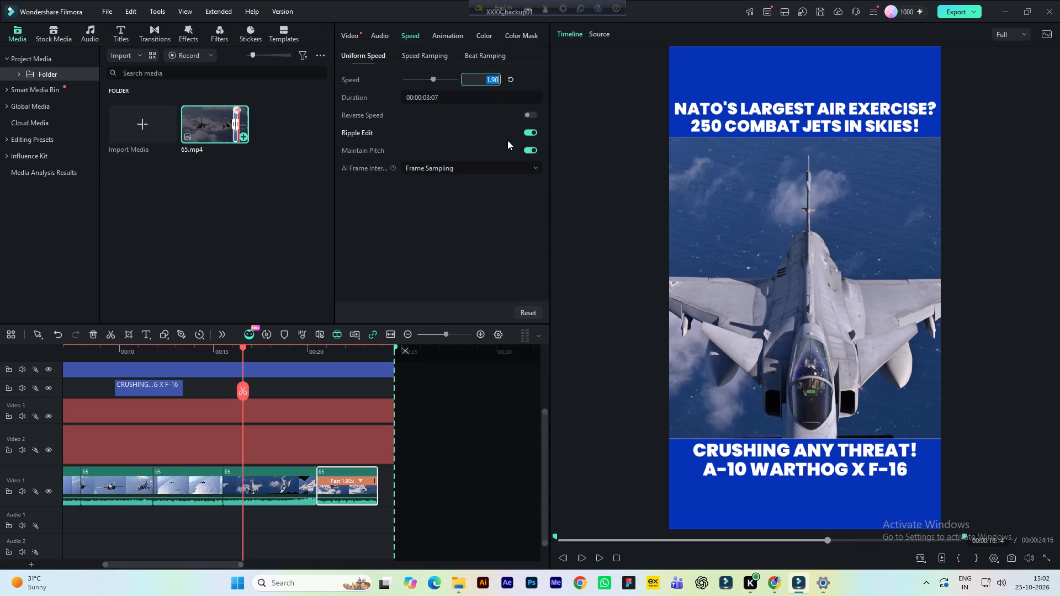
text(1.)
text(95)
key(Return)
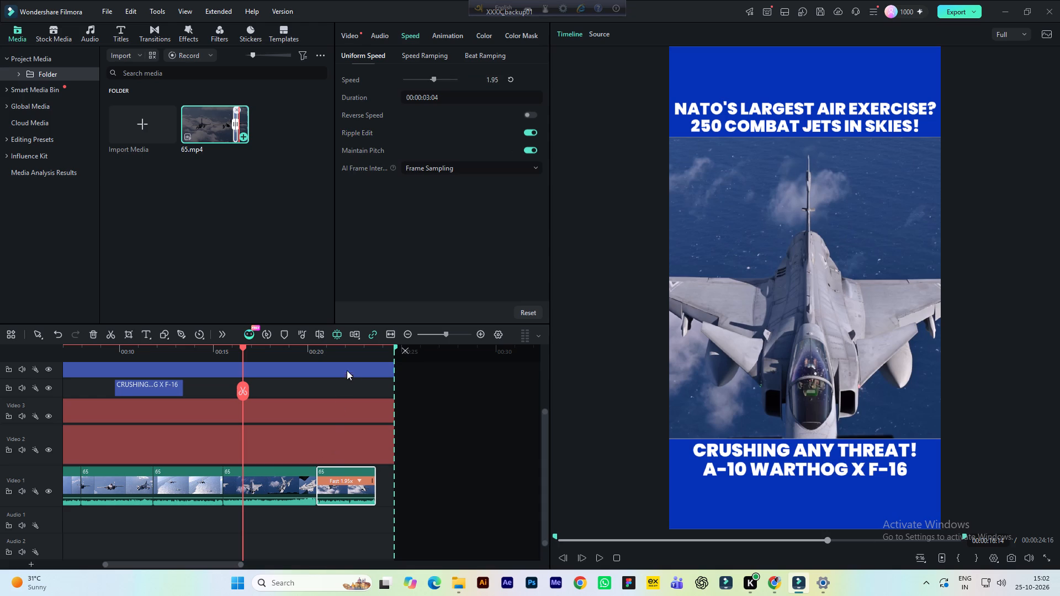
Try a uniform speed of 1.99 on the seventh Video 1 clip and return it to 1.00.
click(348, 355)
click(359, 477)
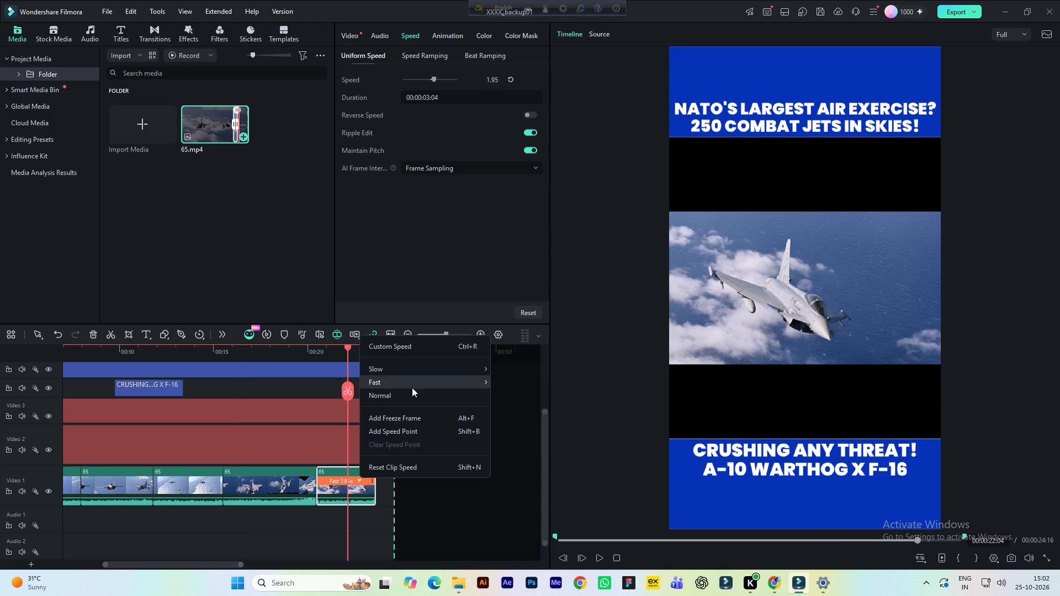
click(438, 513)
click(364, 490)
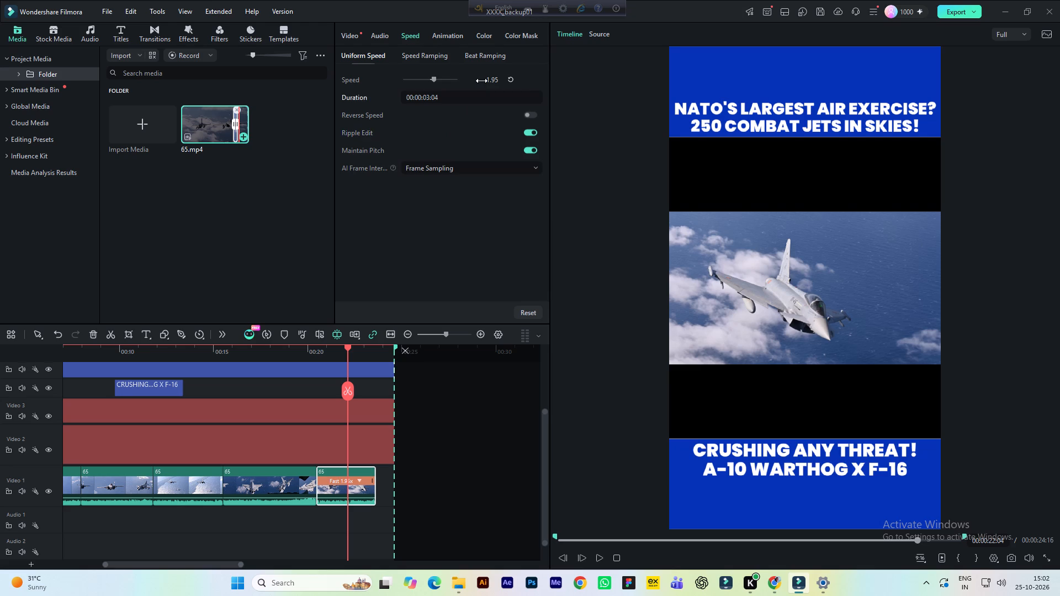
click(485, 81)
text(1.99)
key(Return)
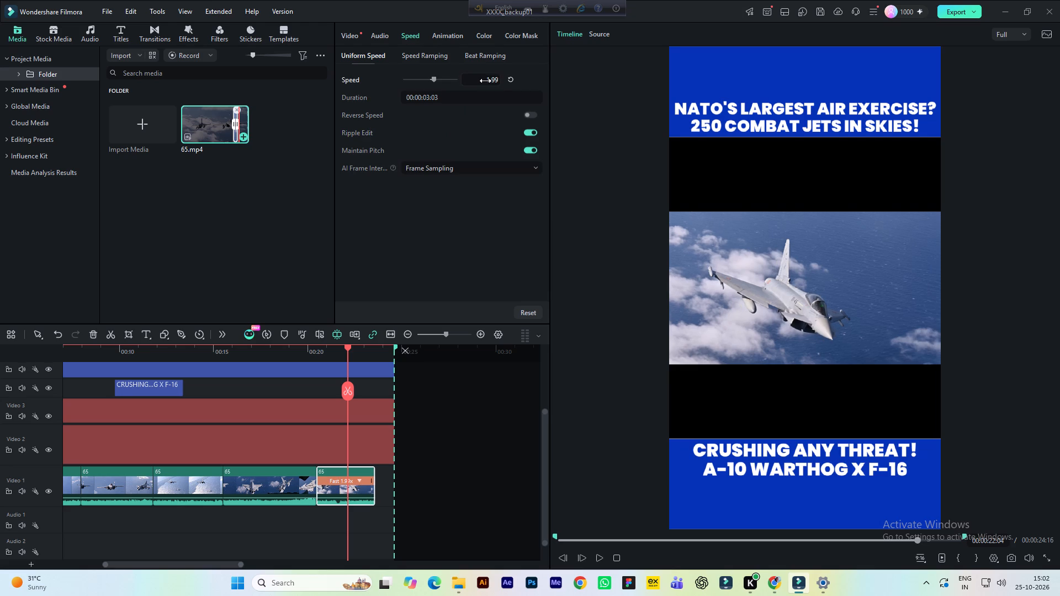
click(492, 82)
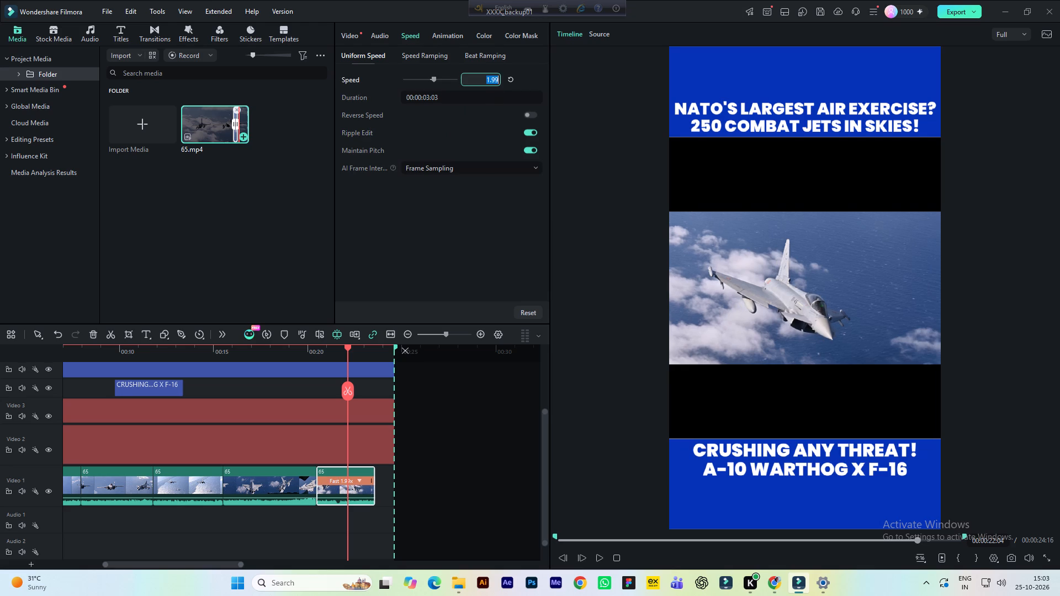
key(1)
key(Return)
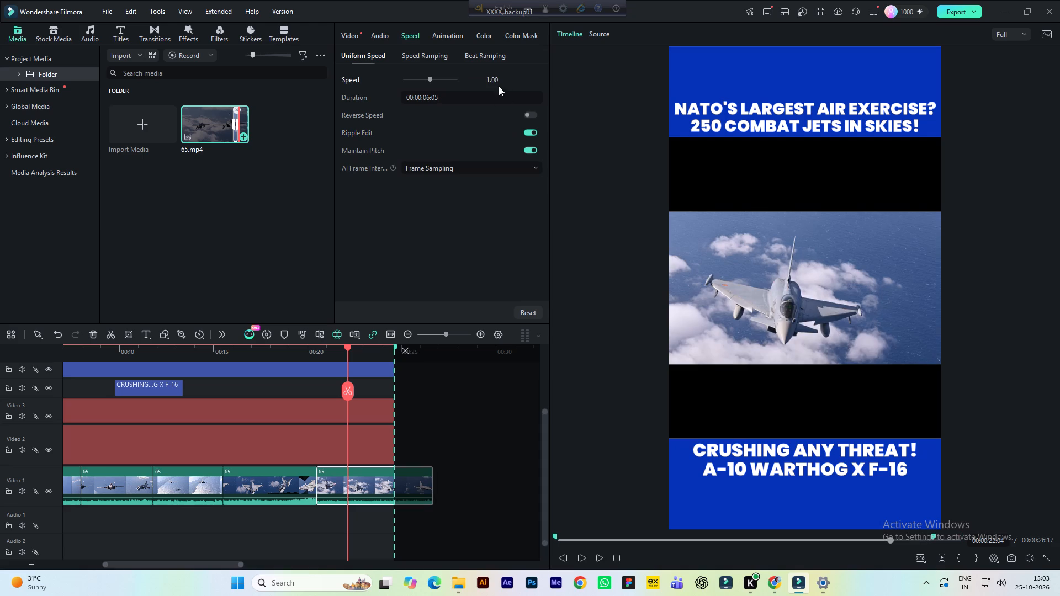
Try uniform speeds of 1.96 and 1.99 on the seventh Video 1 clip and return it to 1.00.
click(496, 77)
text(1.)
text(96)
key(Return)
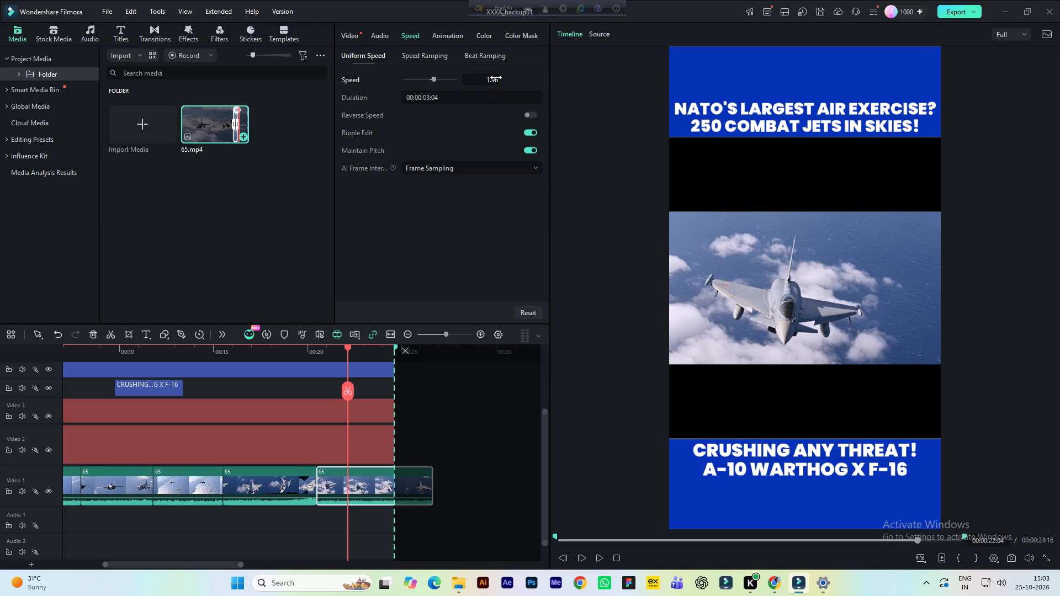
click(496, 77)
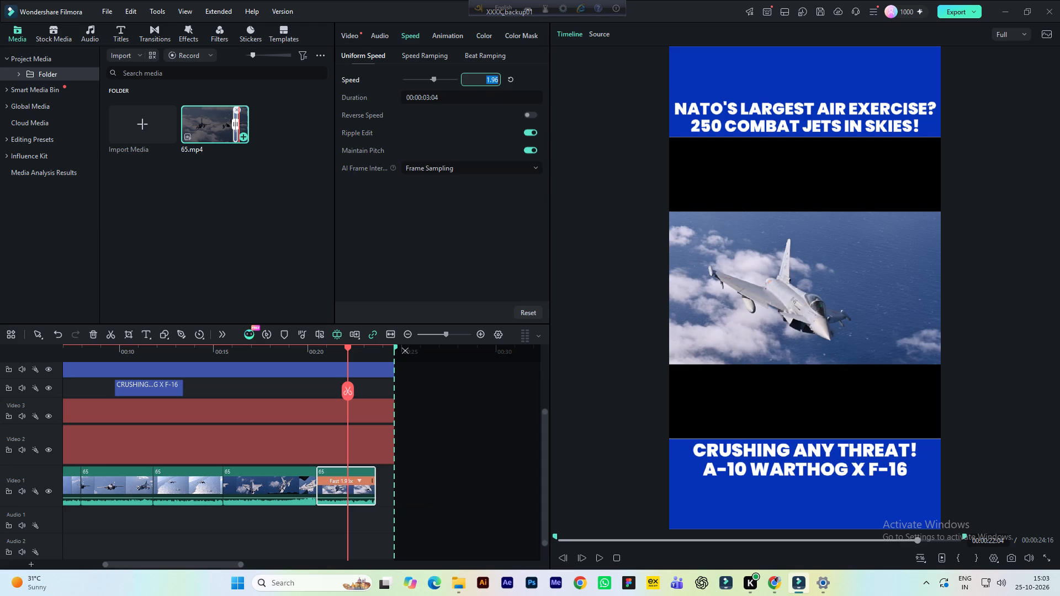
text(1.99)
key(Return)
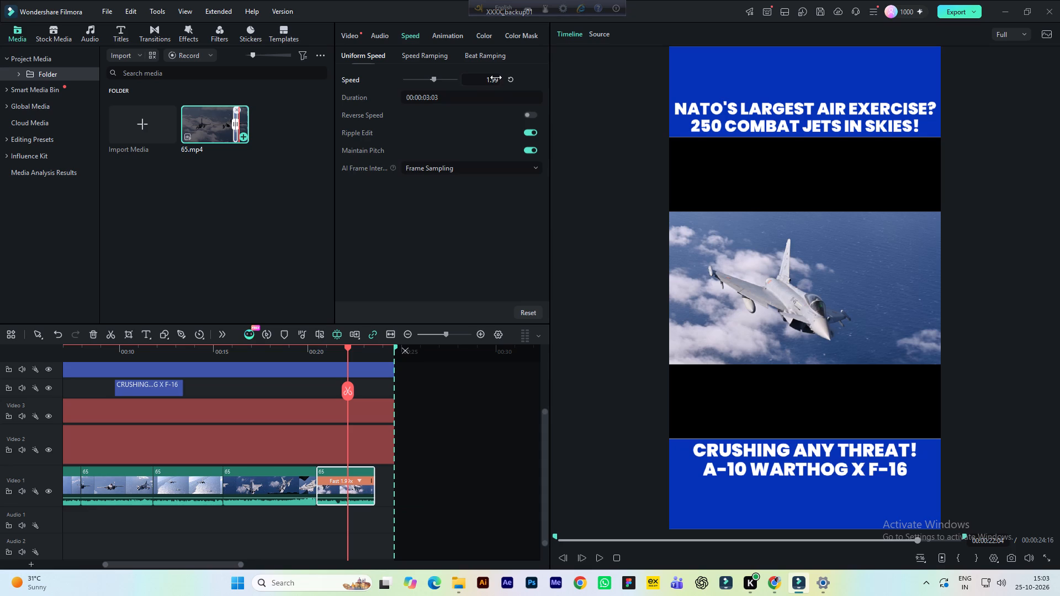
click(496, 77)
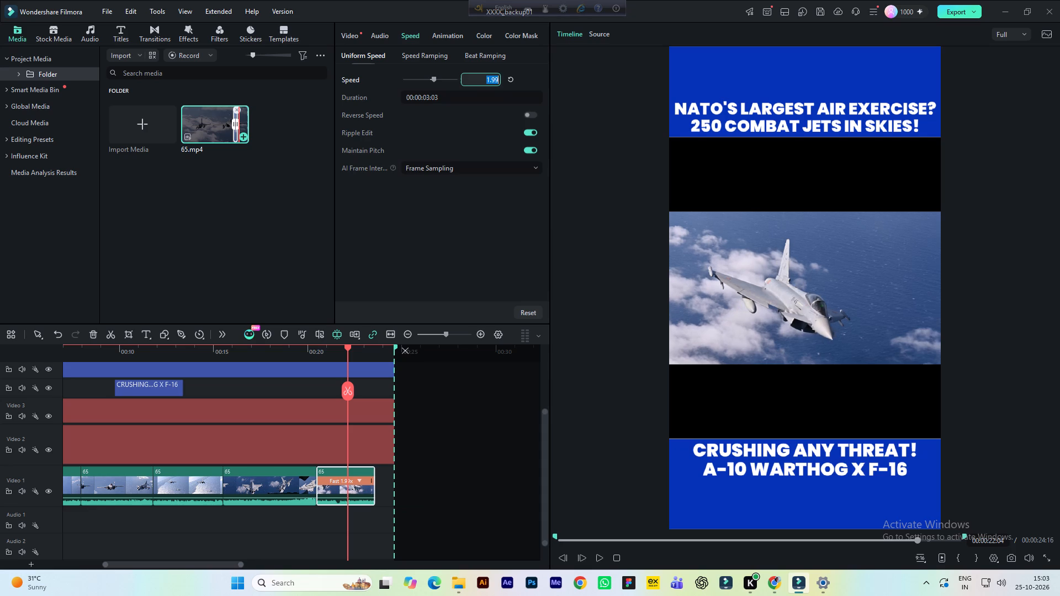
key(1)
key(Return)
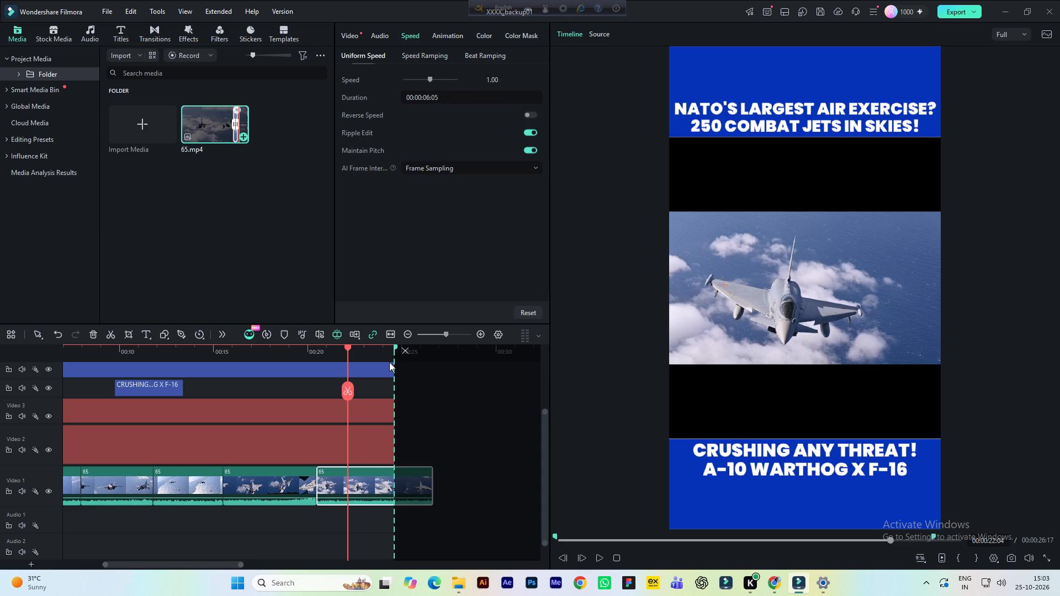
Adjust the seventh Video 1 clip's uniform speed to 1.35.
click(495, 80)
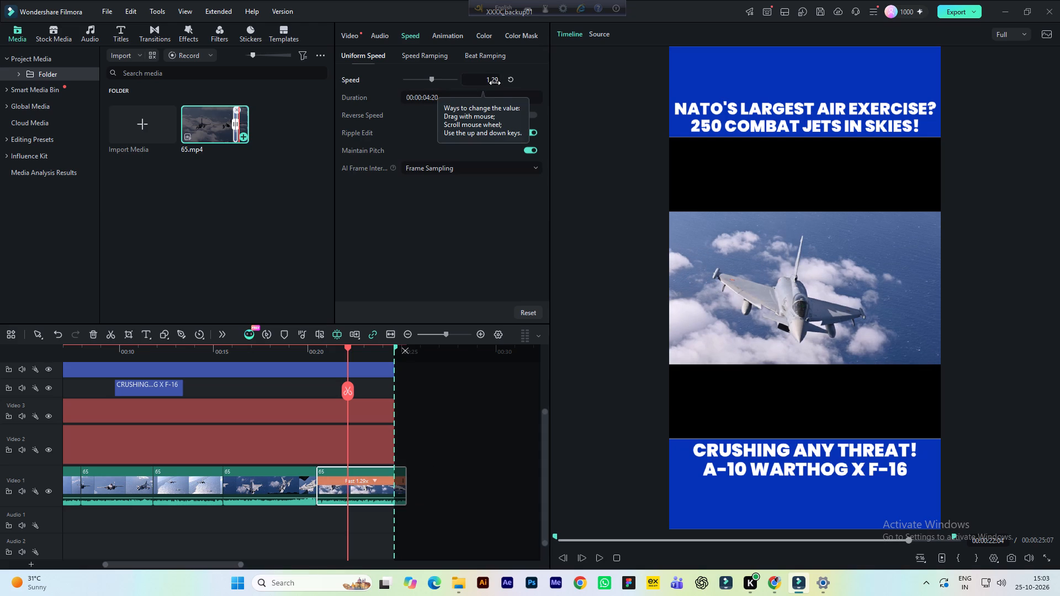
click(495, 83)
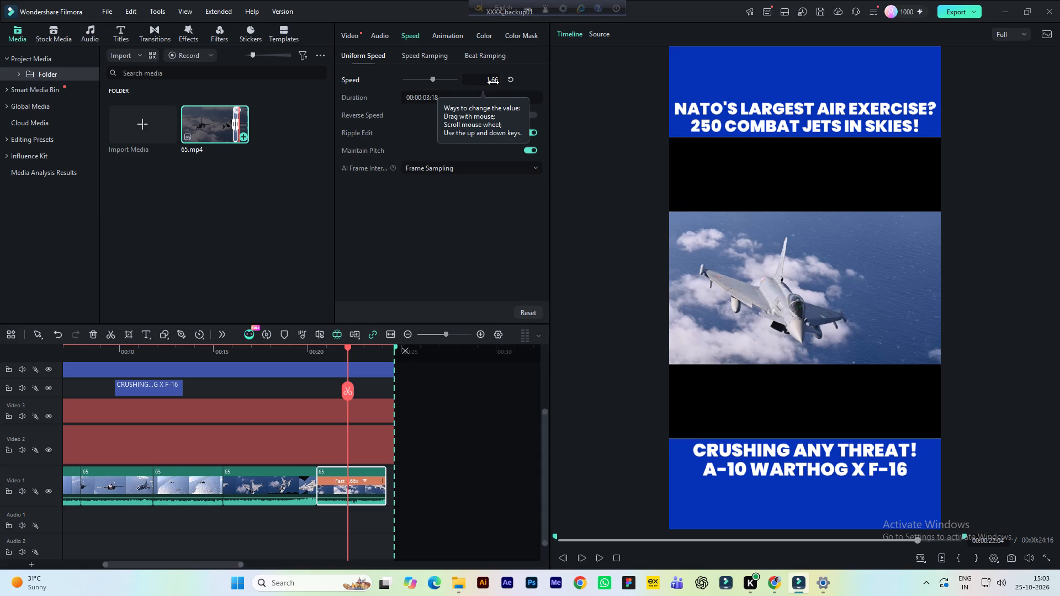
click(493, 82)
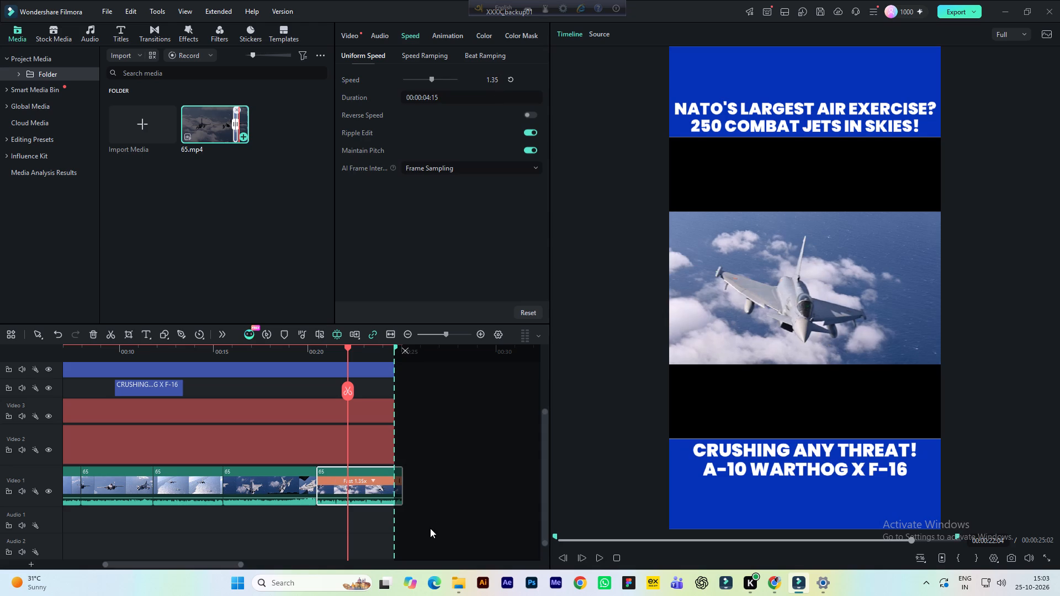
Trim the end of the seventh Video 1 clip to a 00:00:04:04 duration, flush with the end of the rectangle tracks.
drag(401, 486, 400, 486)
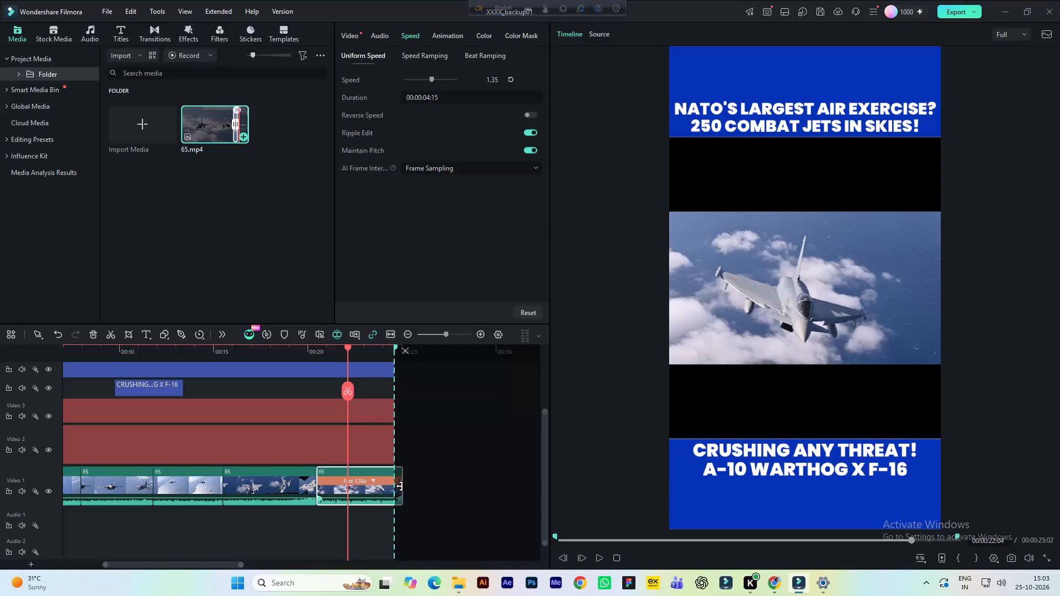
drag(400, 486, 394, 486)
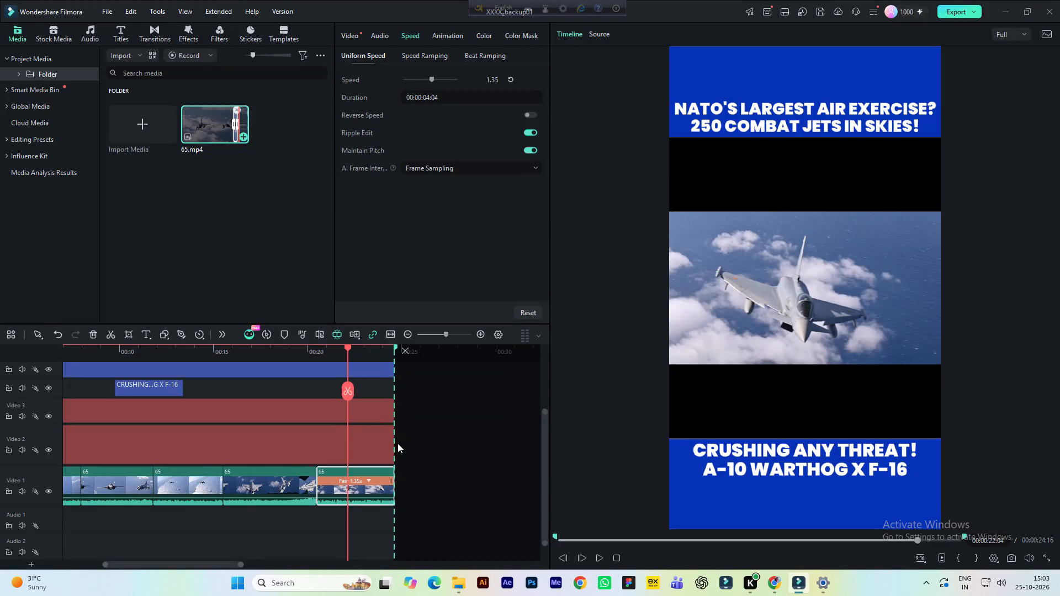
Scale the seventh Video 1 clip to 199% width and height and save the project.
click(363, 40)
click(484, 108)
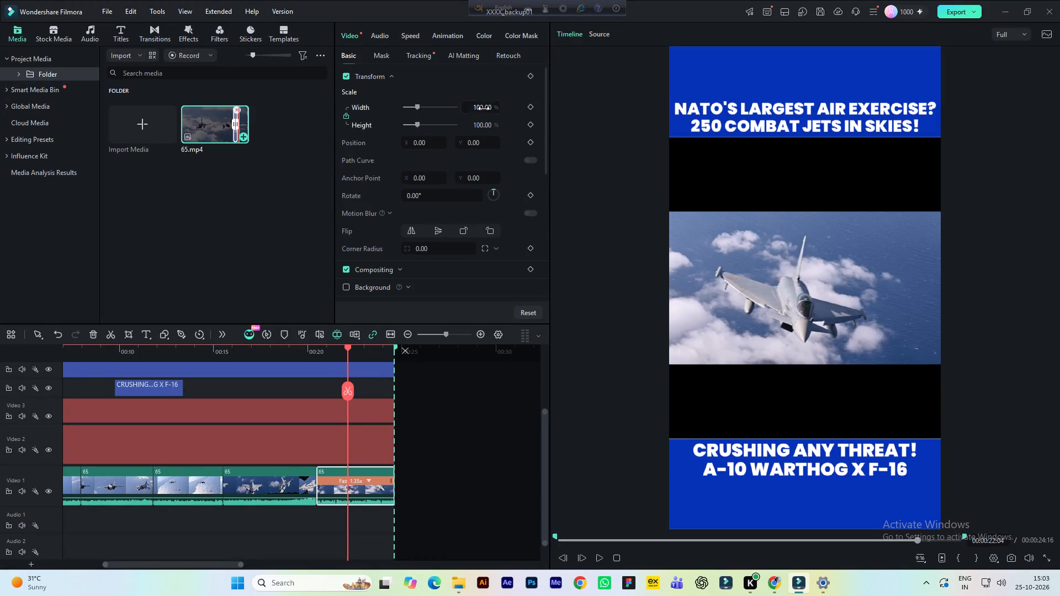
text(199)
key(Return)
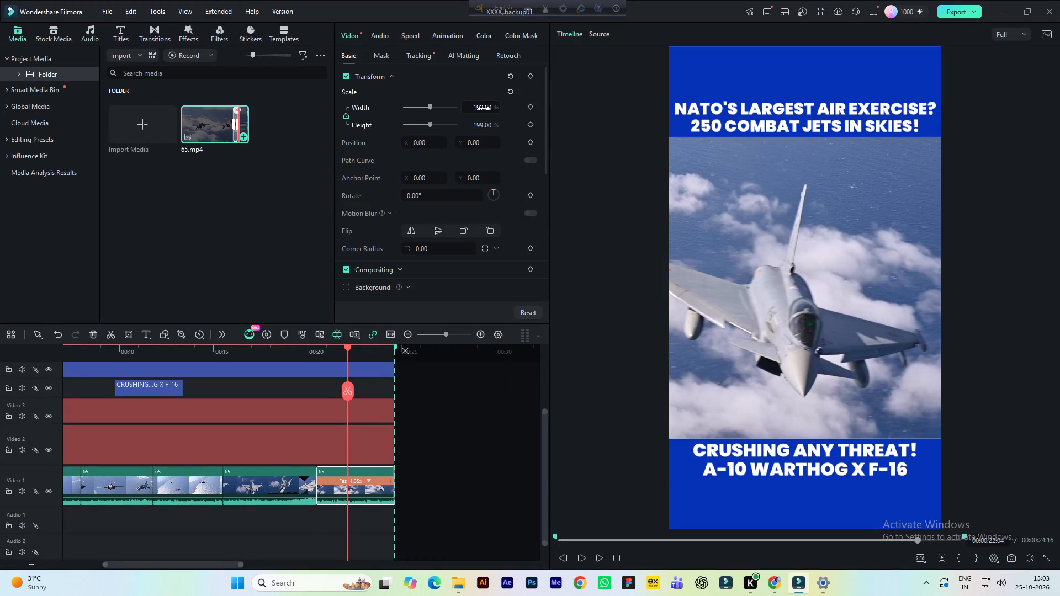
key(ctrl+s)
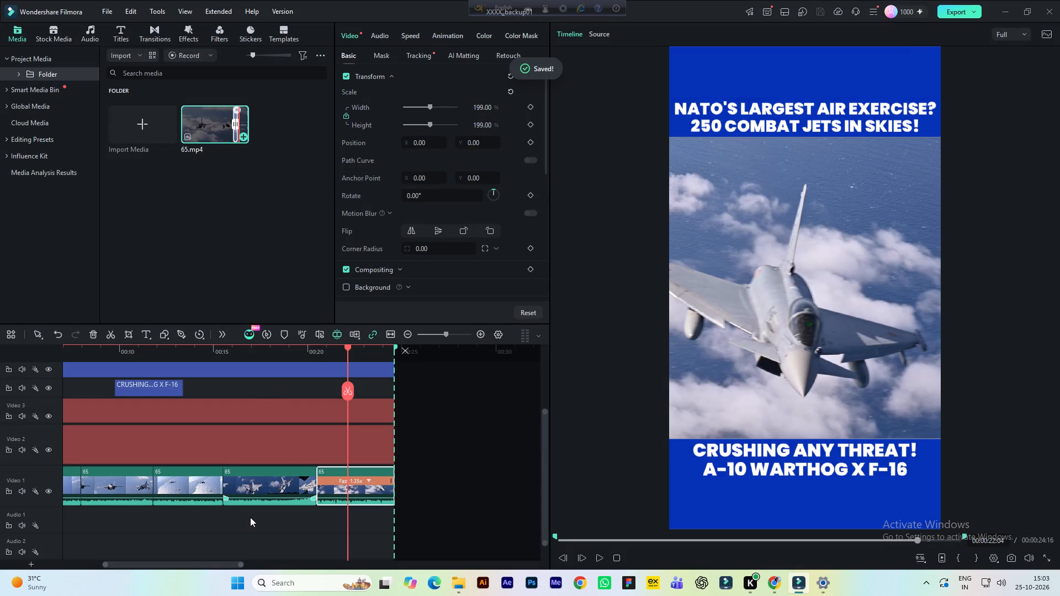
Move the AIR DEFENDER 23 title clip from the timeline start to about 00:00:02:15 on its track and save the project.
drag(207, 564, 104, 572)
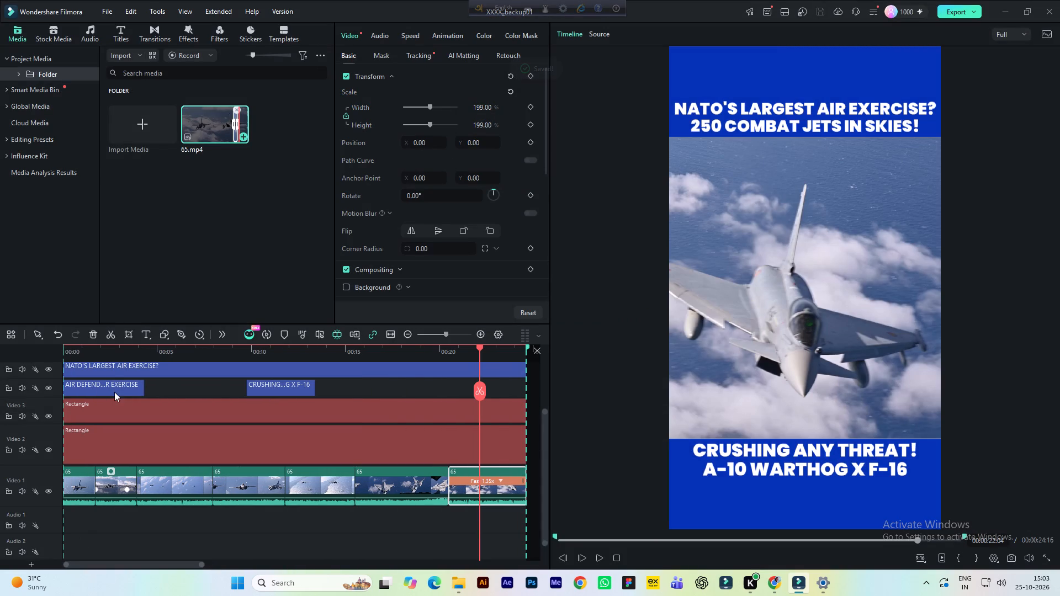
drag(113, 388, 164, 389)
click(162, 387)
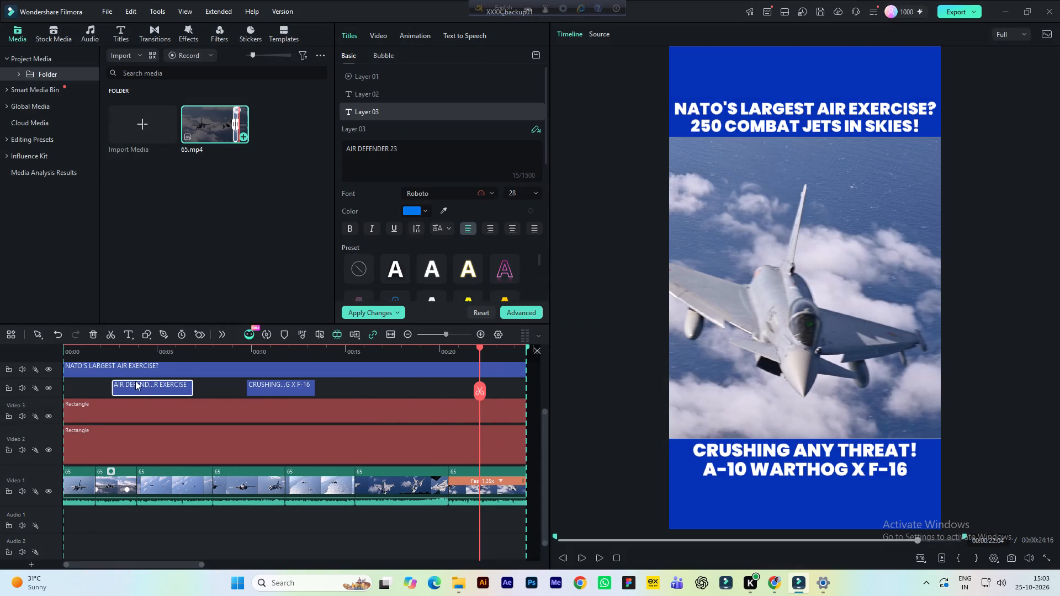
click(108, 349)
drag(108, 345, 60, 355)
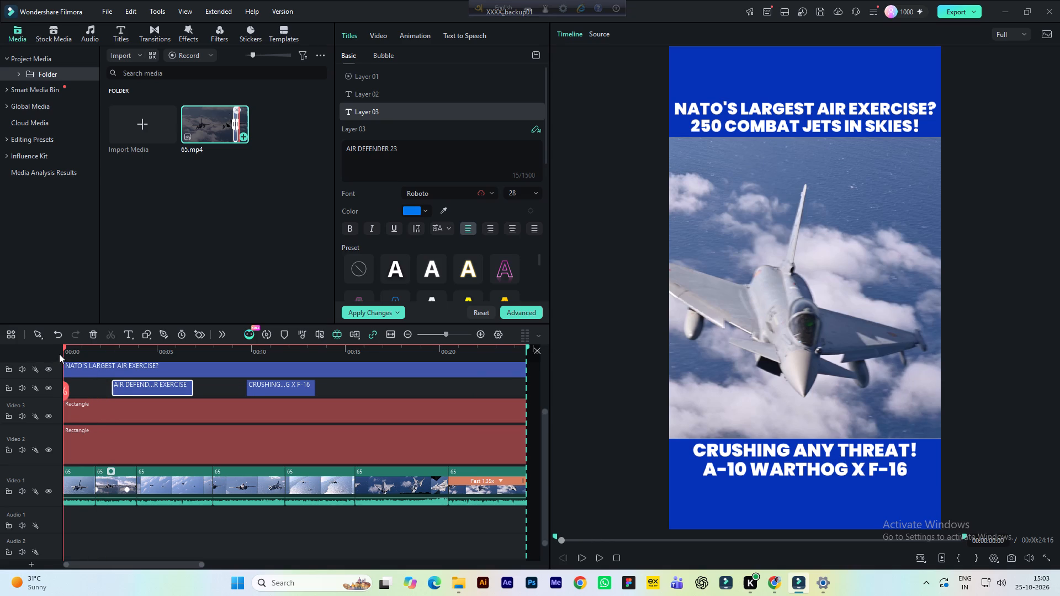
key(ctrl+s)
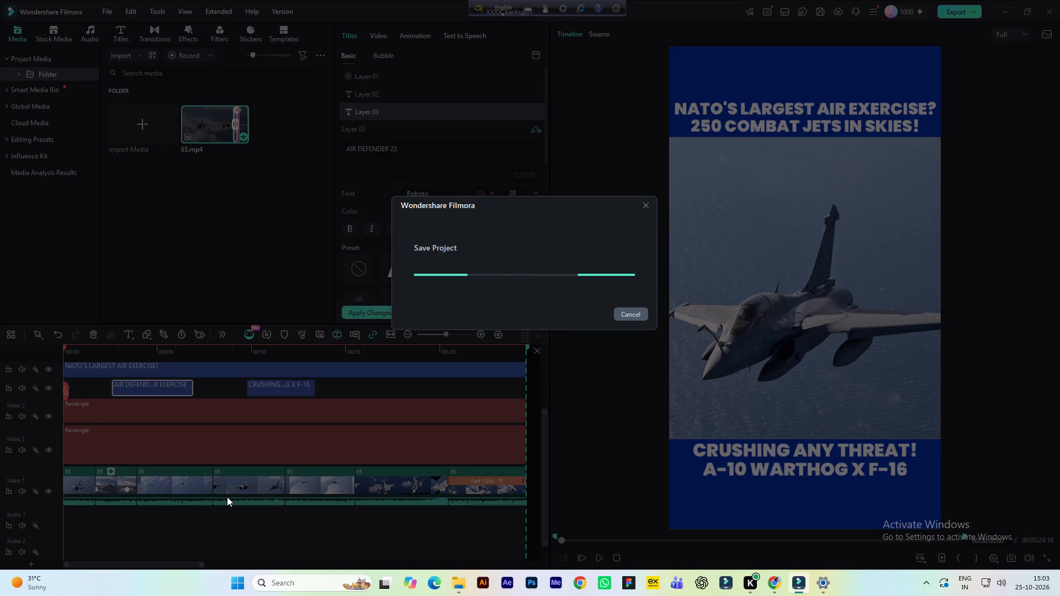
Play the edit from the beginning and replay the section from about 00:00:14 to review the fifth, sixth and seventh clips.
key(space)
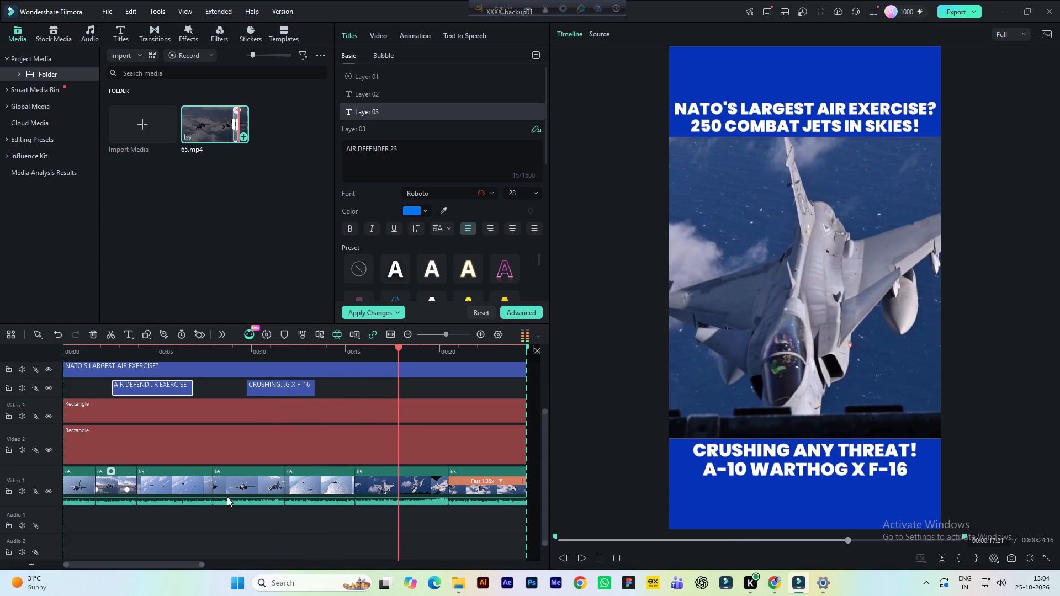
key(space)
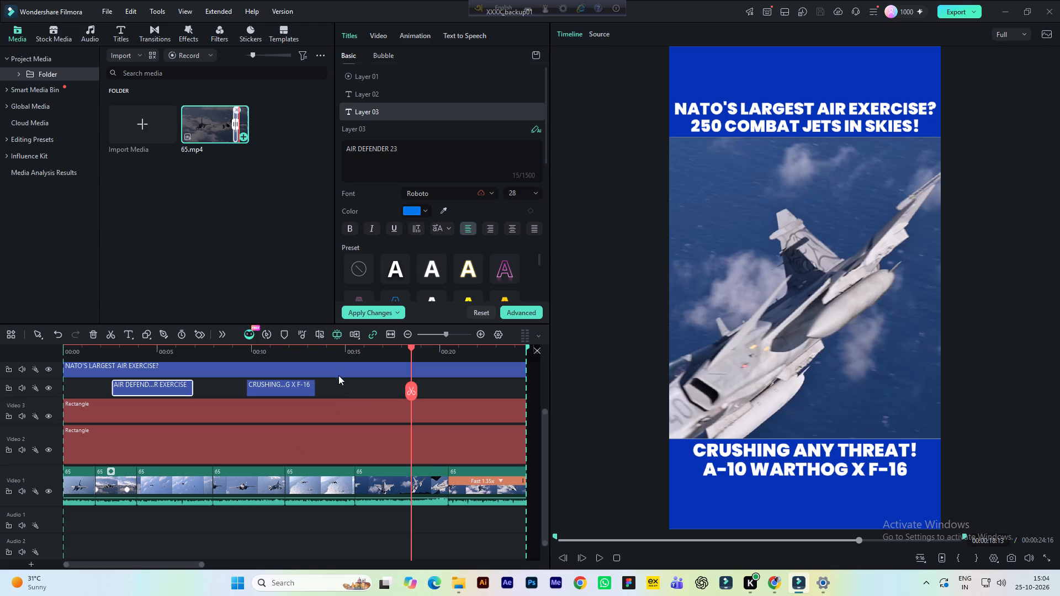
click(367, 356)
click(335, 358)
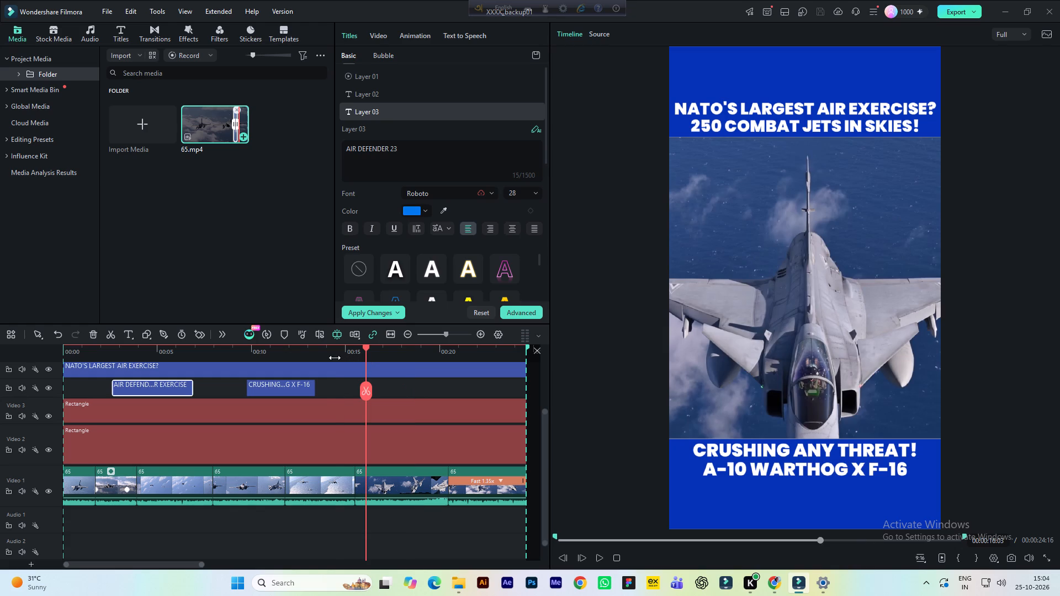
click(317, 477)
key(space)
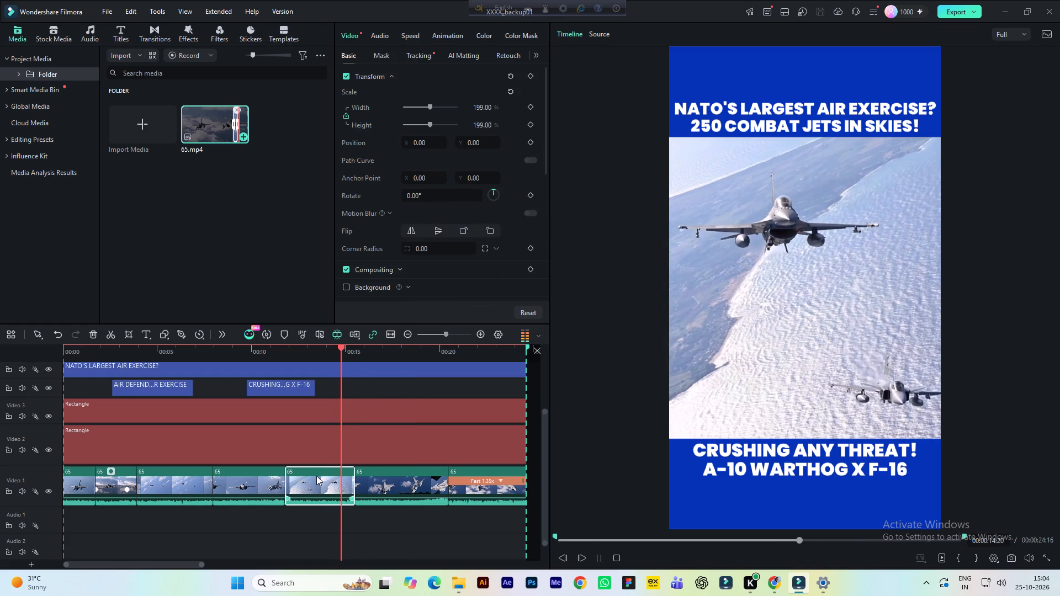
key(space)
key(space)
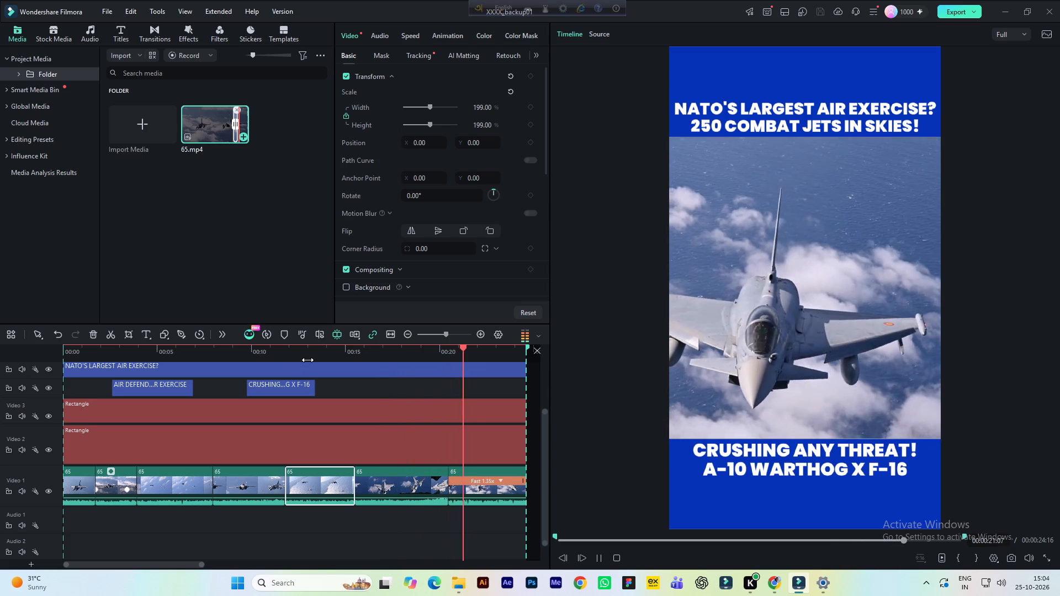
key(space)
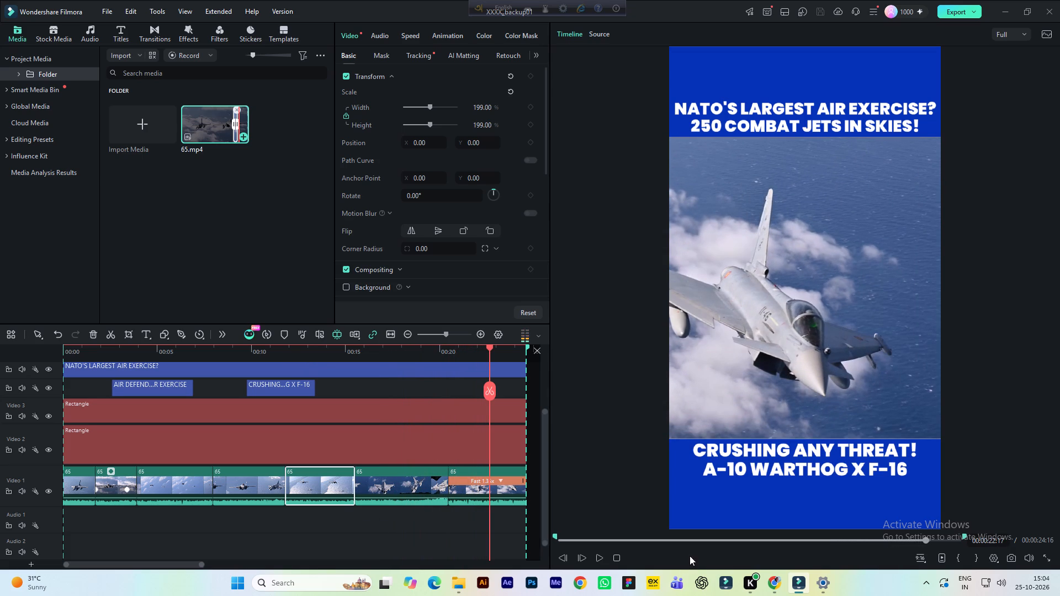
Save the project with the playhead placed at about 00:00:15:05.
key(ctrl+s)
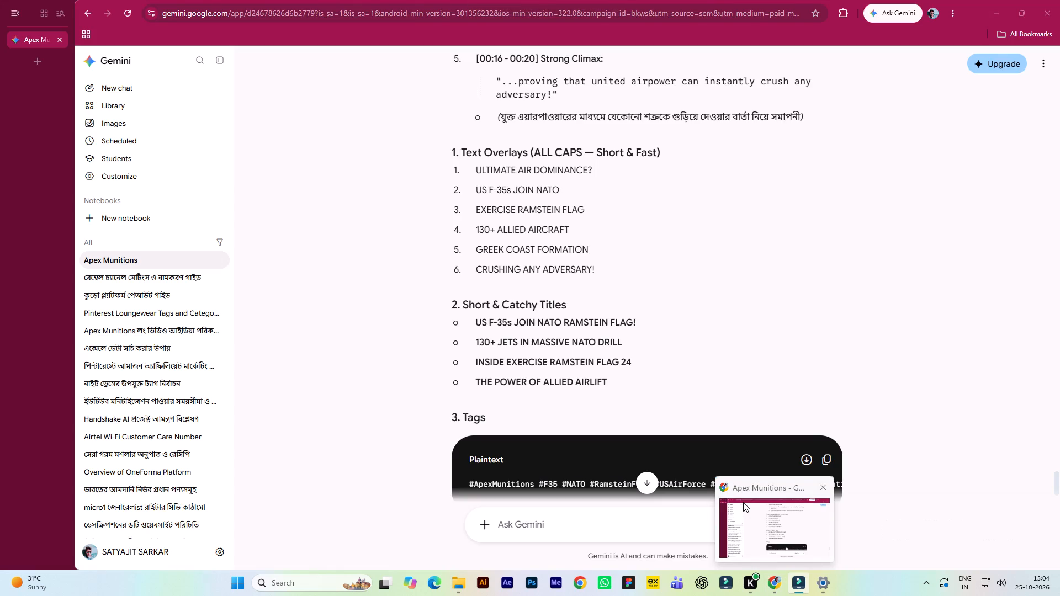
click(802, 586)
click(800, 581)
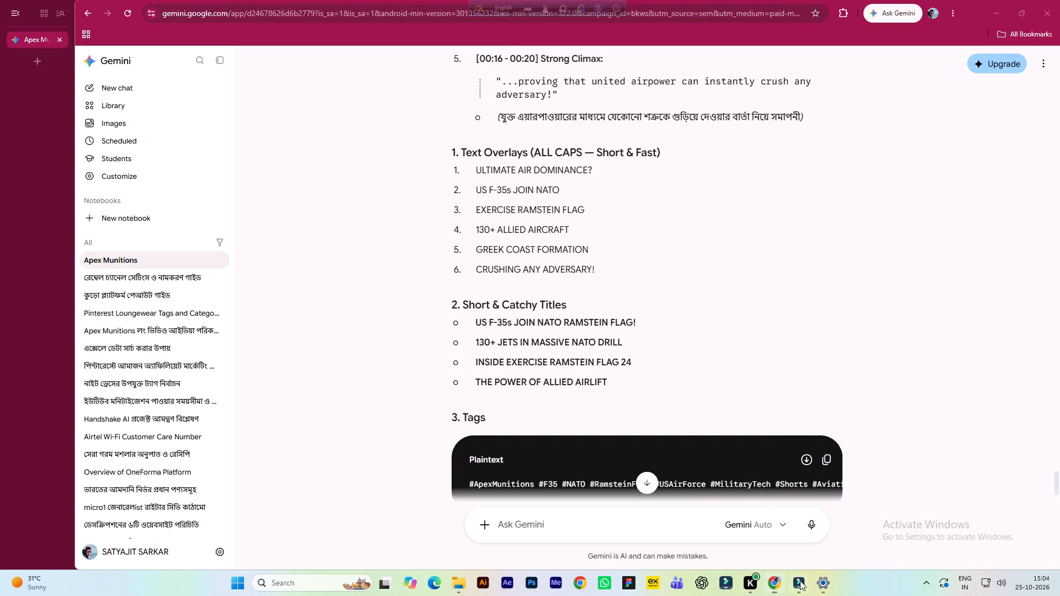
click(349, 355)
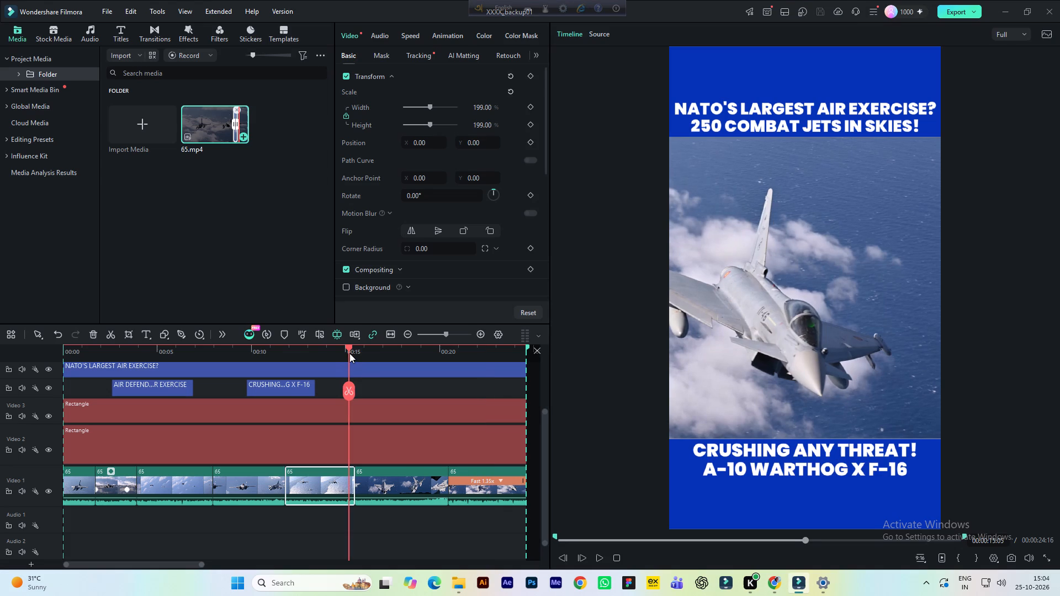
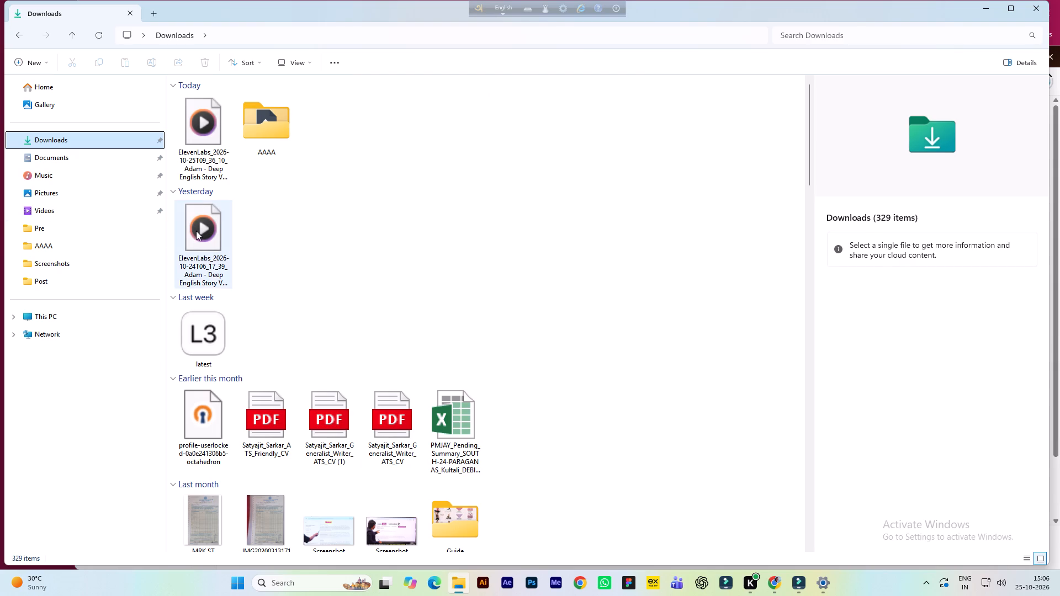
key(Delete)
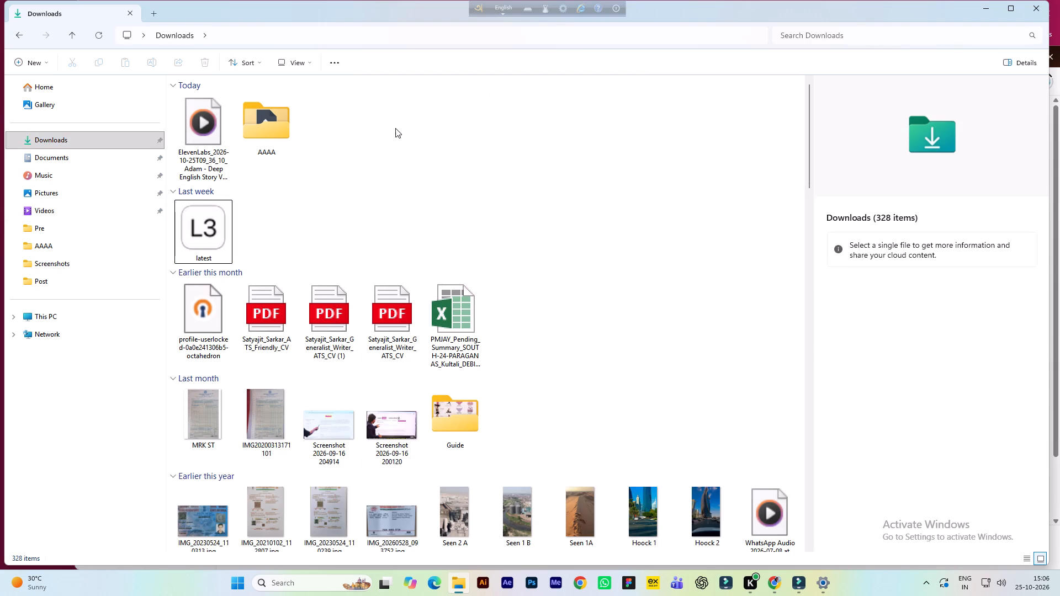
click(400, 123)
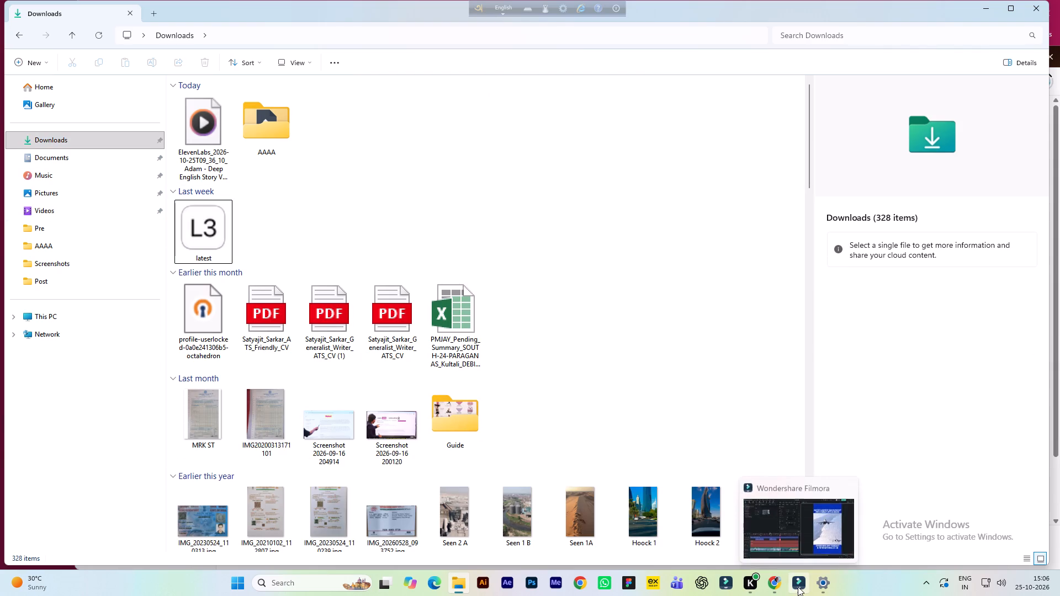
Switch to Filmora and import today's ElevenLabs MP3 from Downloads into the project media.
click(798, 587)
click(140, 127)
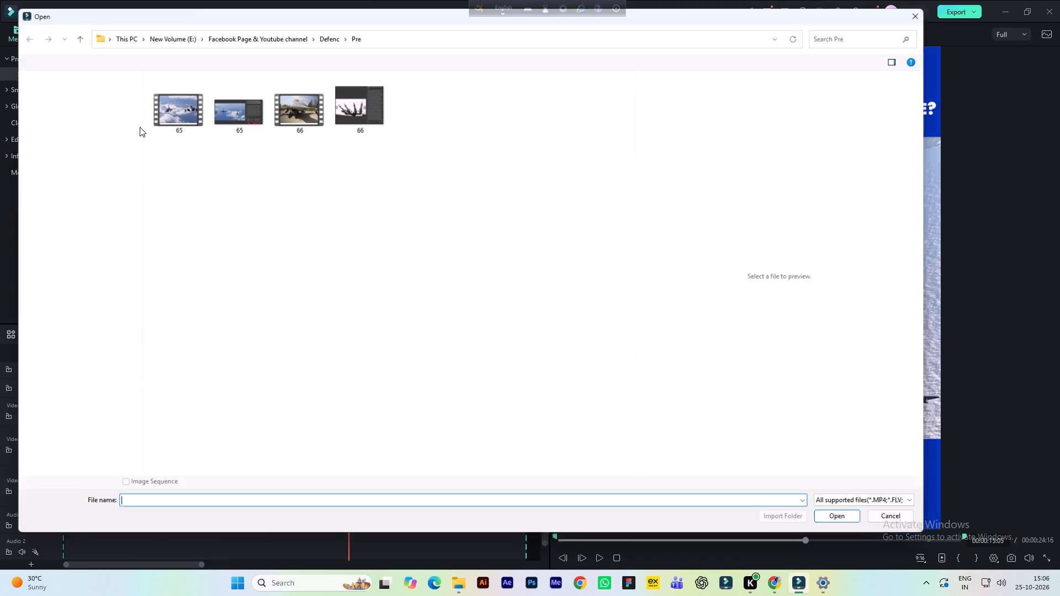
click(76, 125)
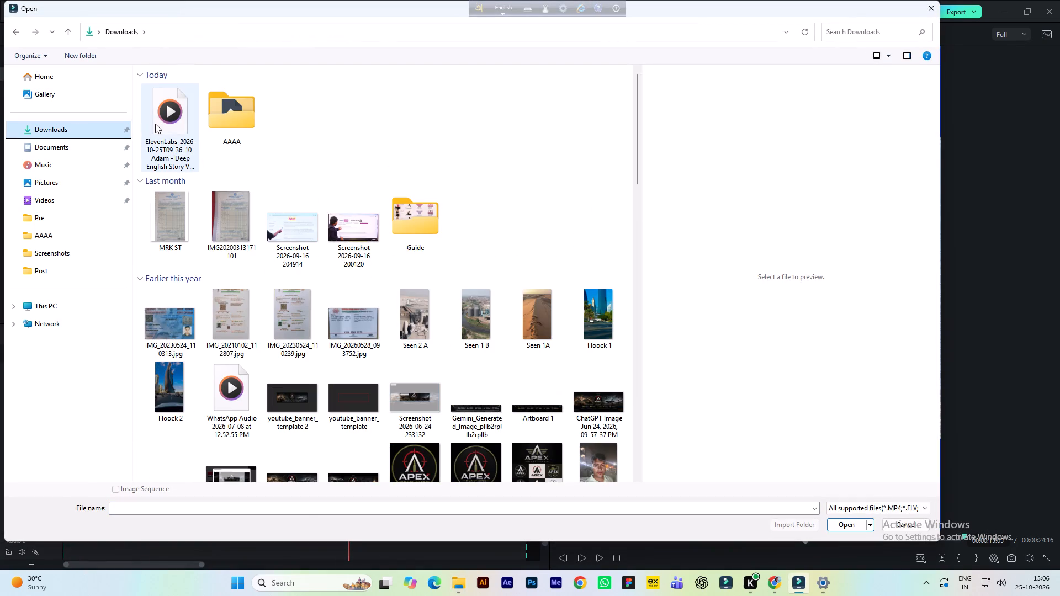
click(158, 121)
key(Return)
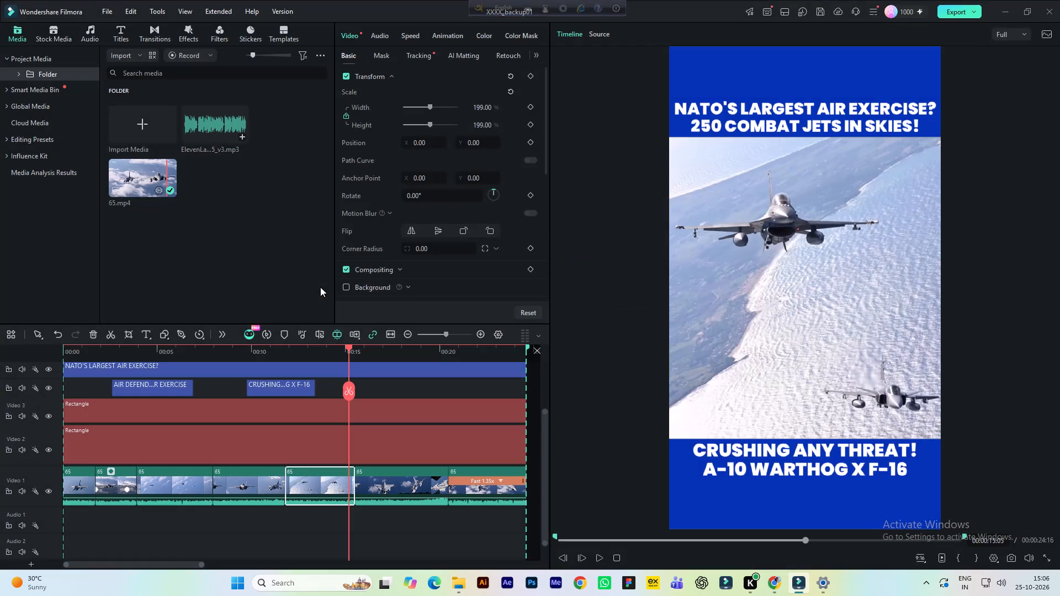
Place the imported ElevenLabs voice-over on the Audio 1 track, starting at about 3 seconds.
click(195, 230)
scroll(241, 435, down, 1)
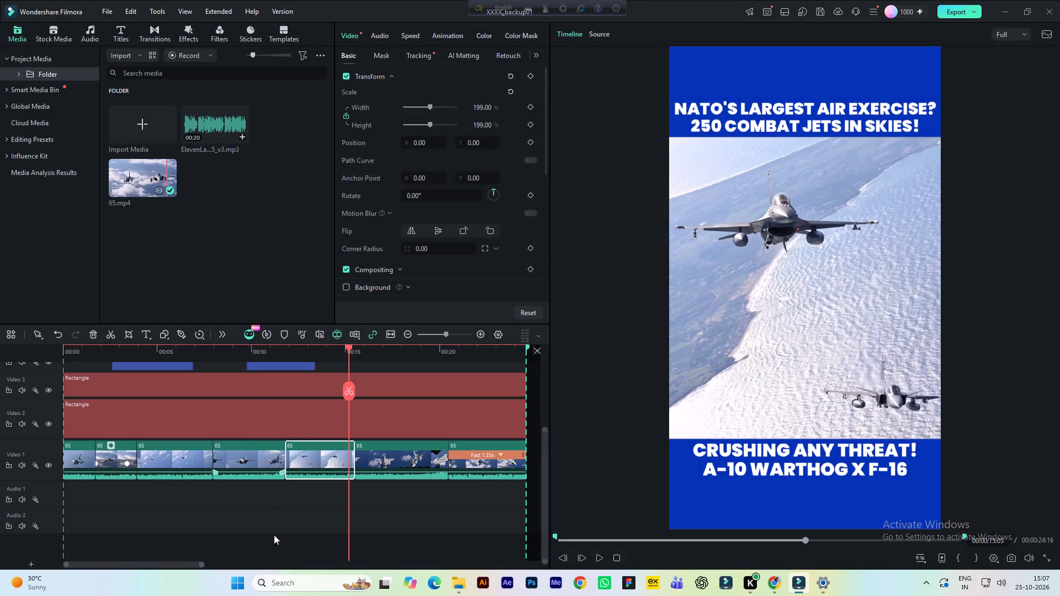
click(274, 535)
drag(218, 125, 227, 311)
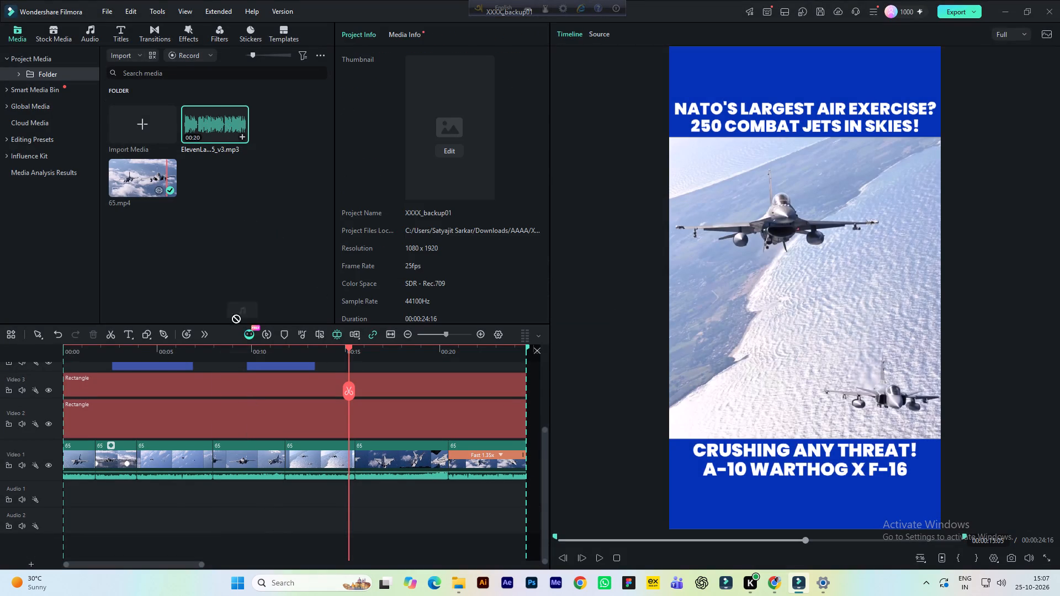
drag(227, 311, 119, 505)
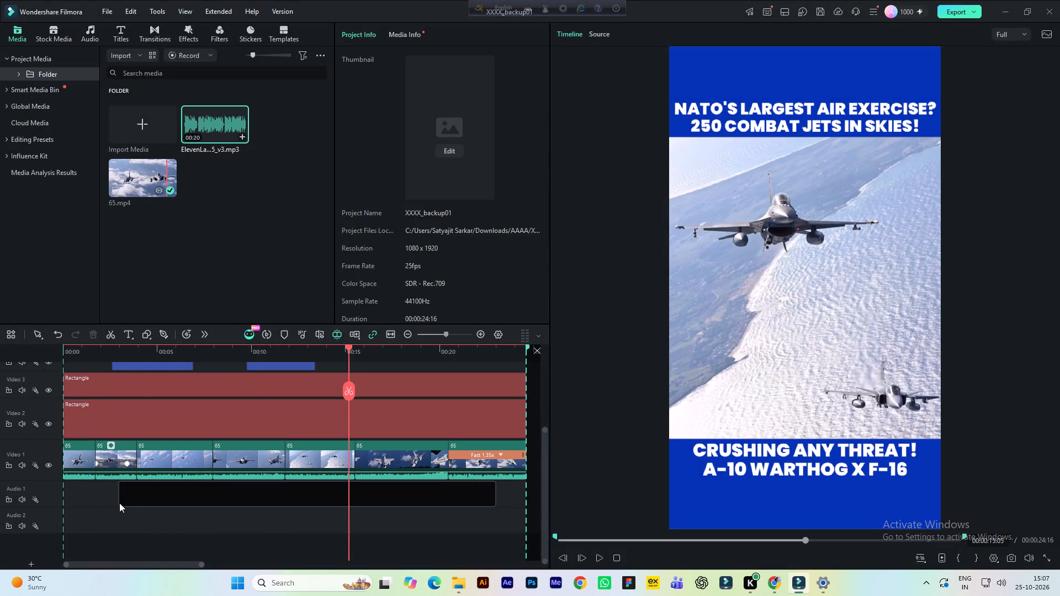
scroll(144, 477, up, 1)
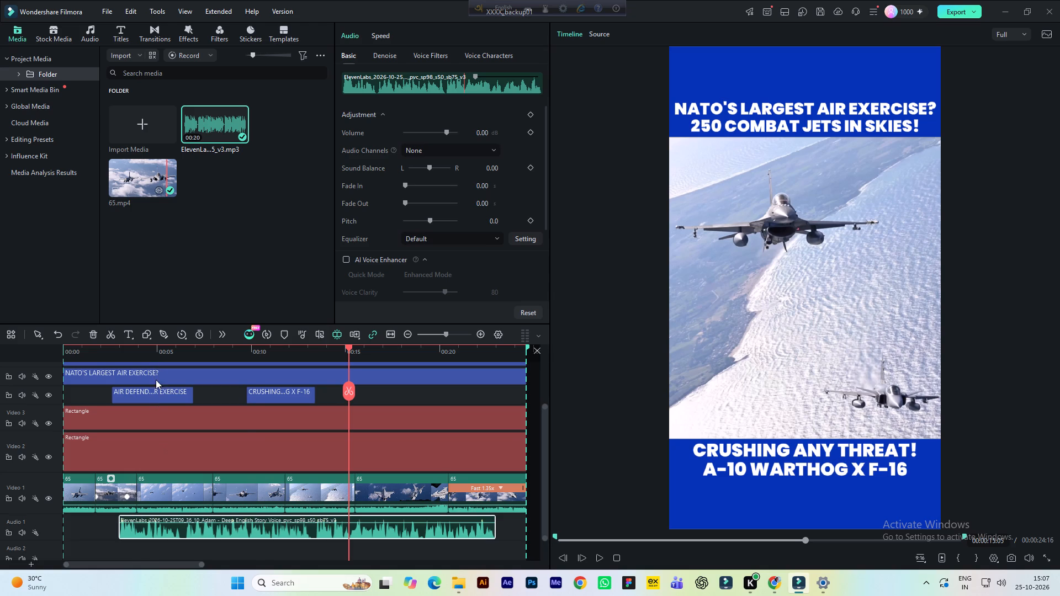
scroll(151, 402, up, 1)
scroll(162, 437, down, 1)
Raise the voice-over clip's volume to 20 dB and save the project.
drag(205, 523, 206, 512)
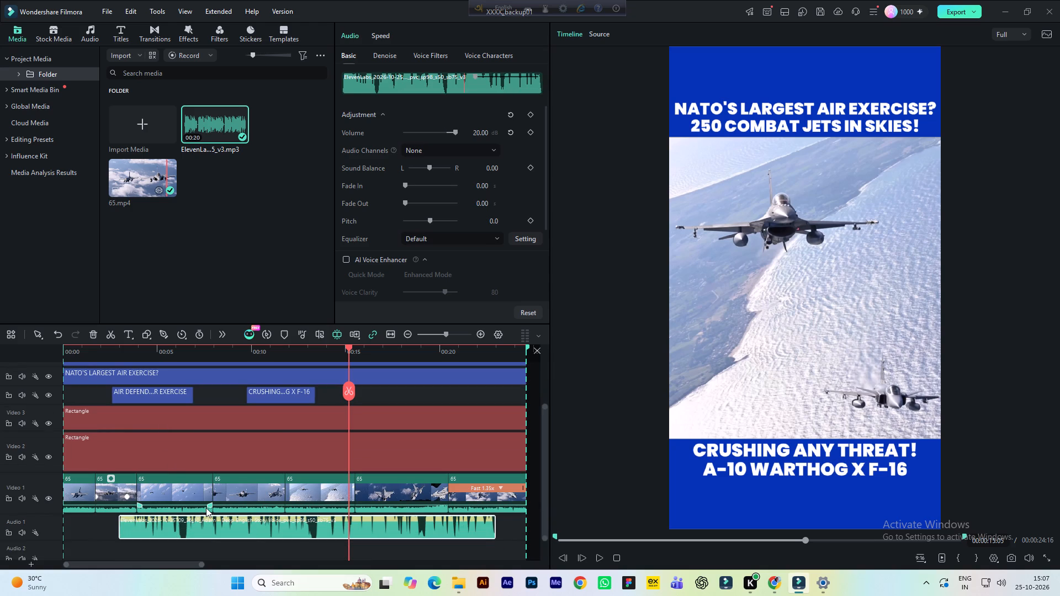
key(ctrl+s)
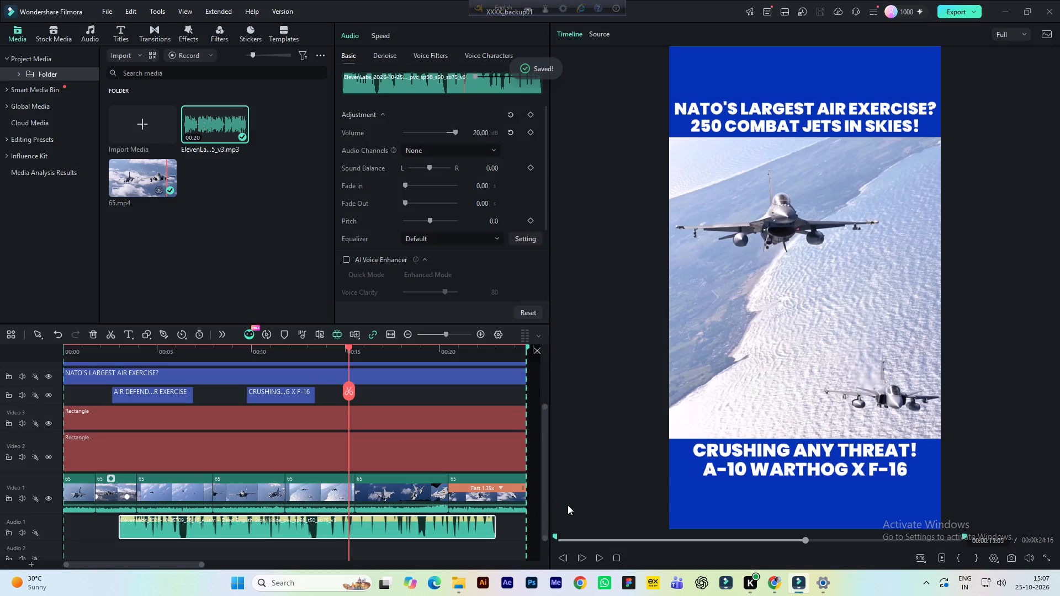
Set the audio volume of all Video 1 clips after the first one to -5.05 dB and save the project.
click(469, 491)
shift+click(423, 495)
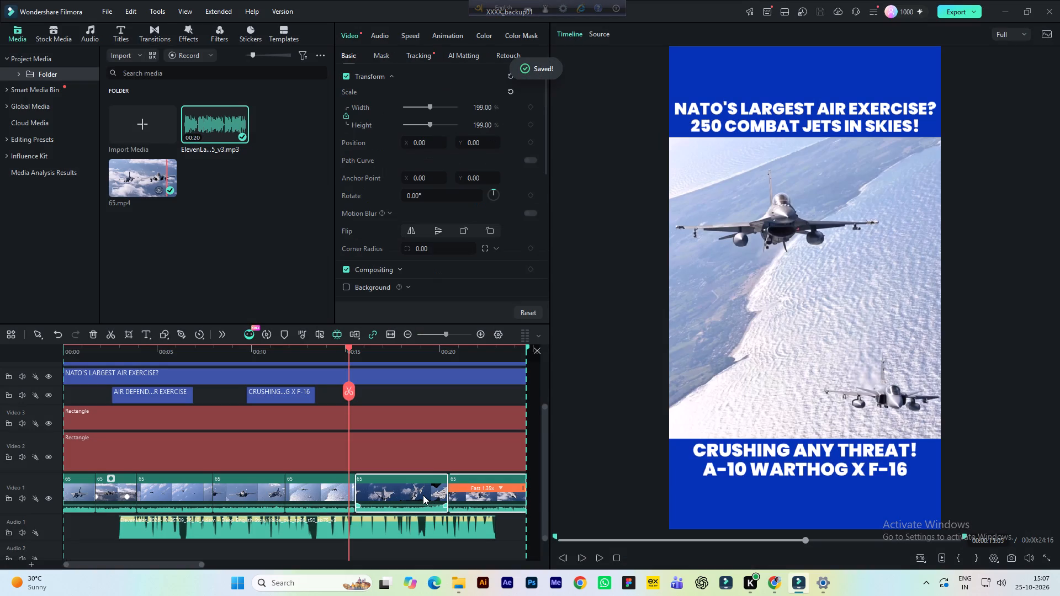
click(474, 493)
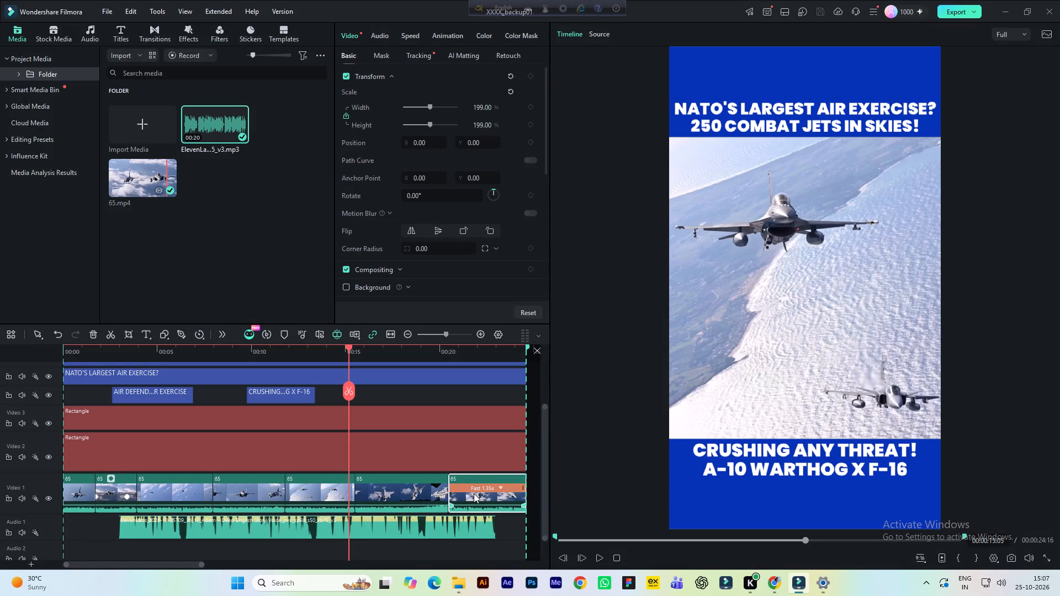
ctrl+click(416, 494)
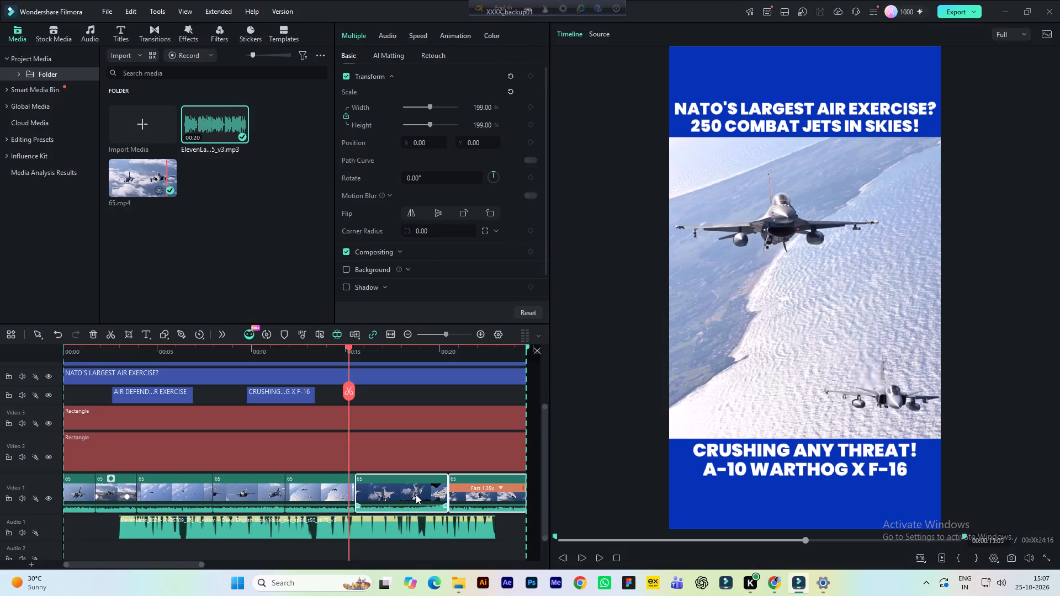
ctrl+click(322, 495)
ctrl+click(233, 482)
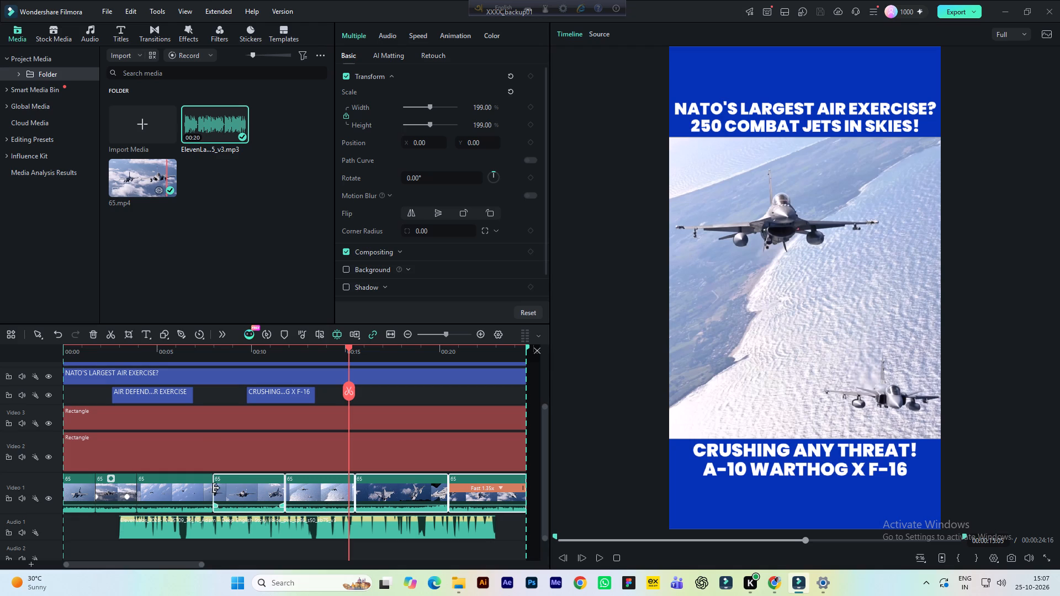
ctrl+click(158, 489)
ctrl+click(112, 485)
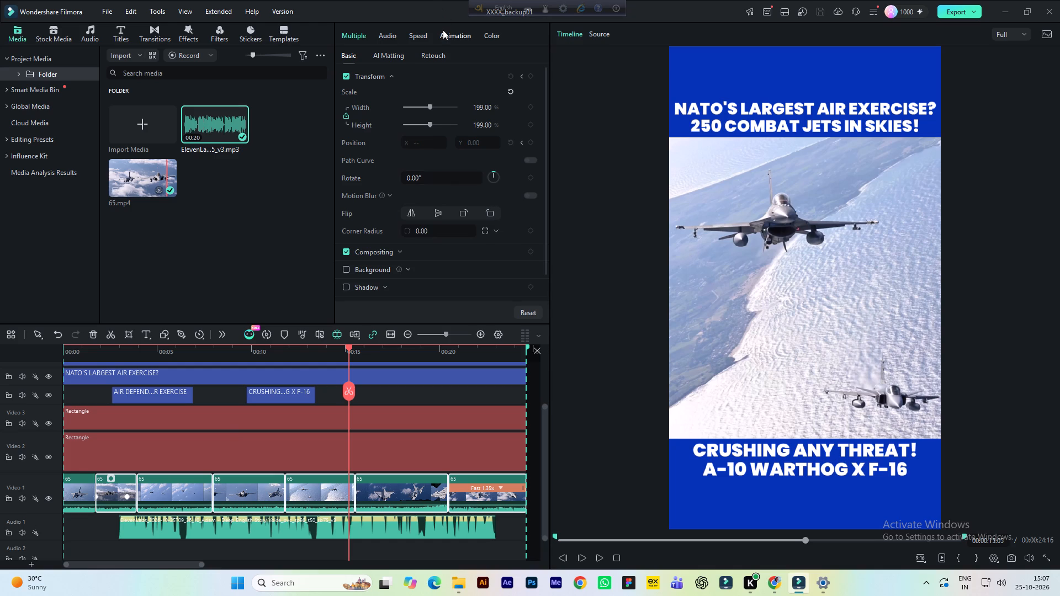
click(390, 38)
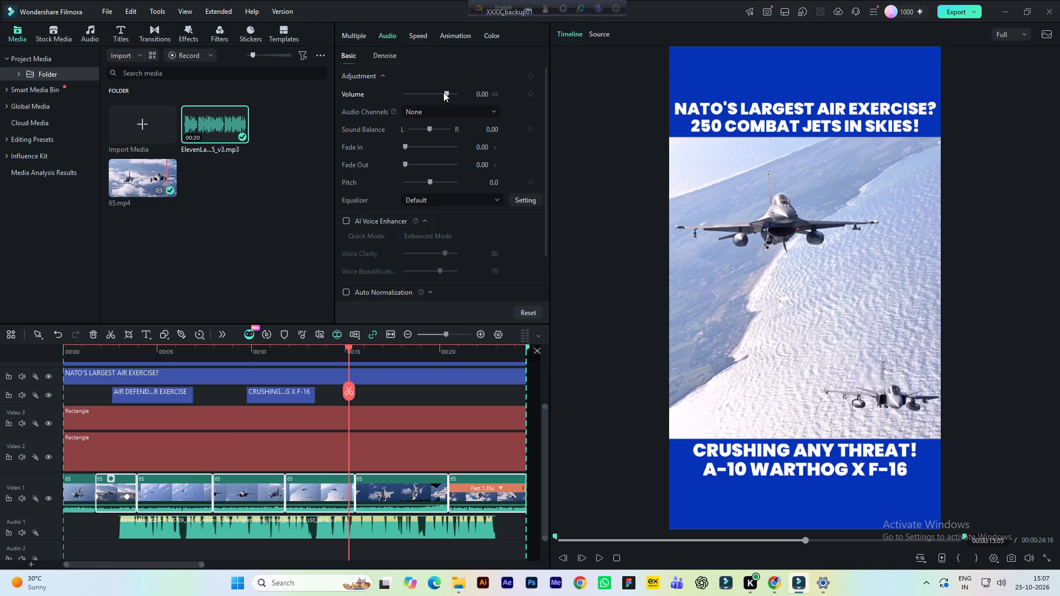
click(445, 92)
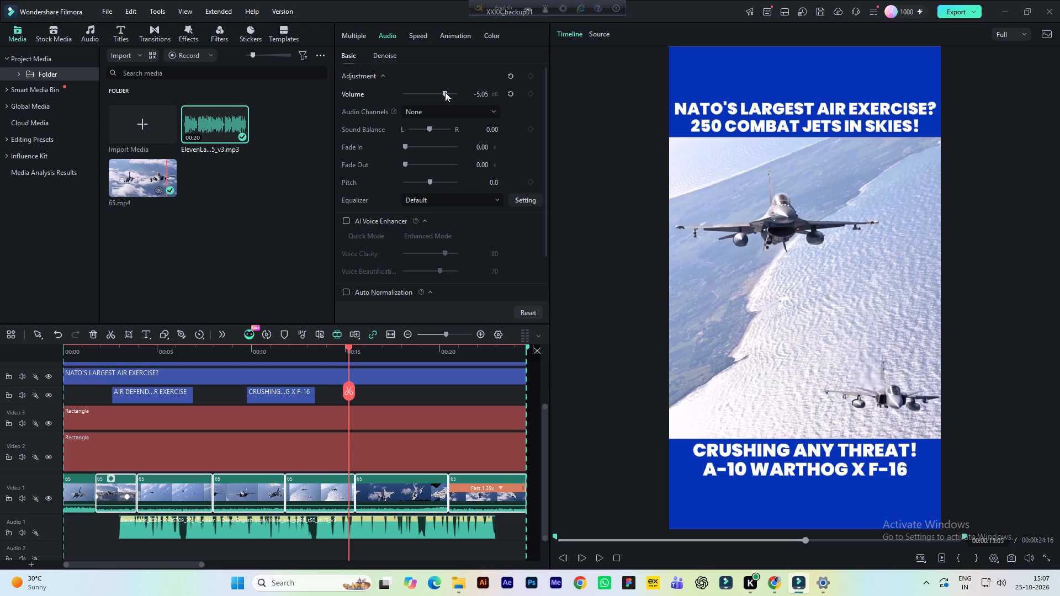
key(ctrl+s)
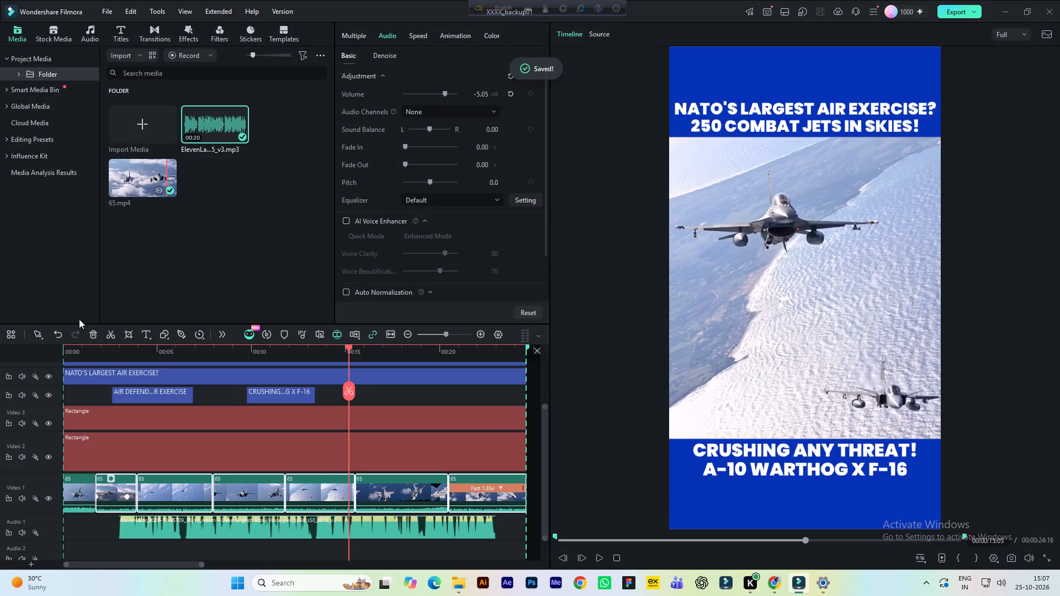
Play the opening of the video from about 1 second to about 00:00:05:10 to check the voice-over and title.
click(77, 353)
key(space)
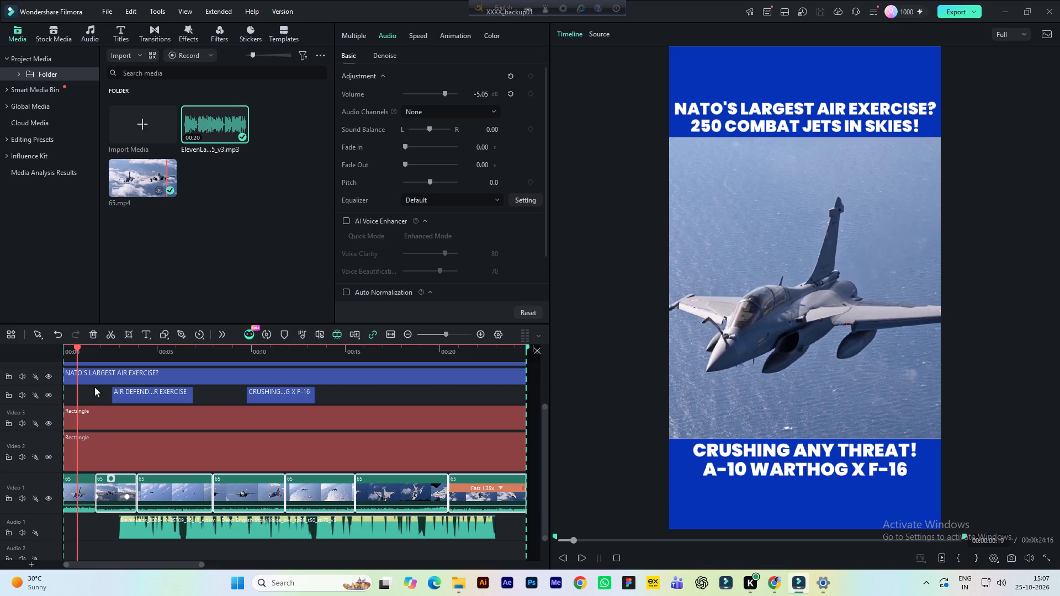
click(112, 546)
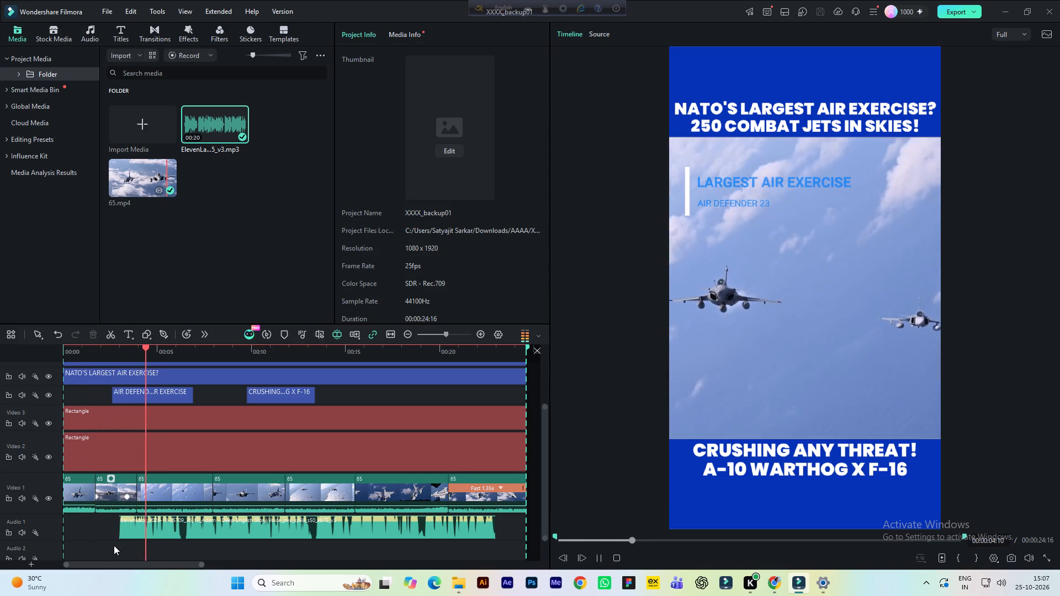
key(space)
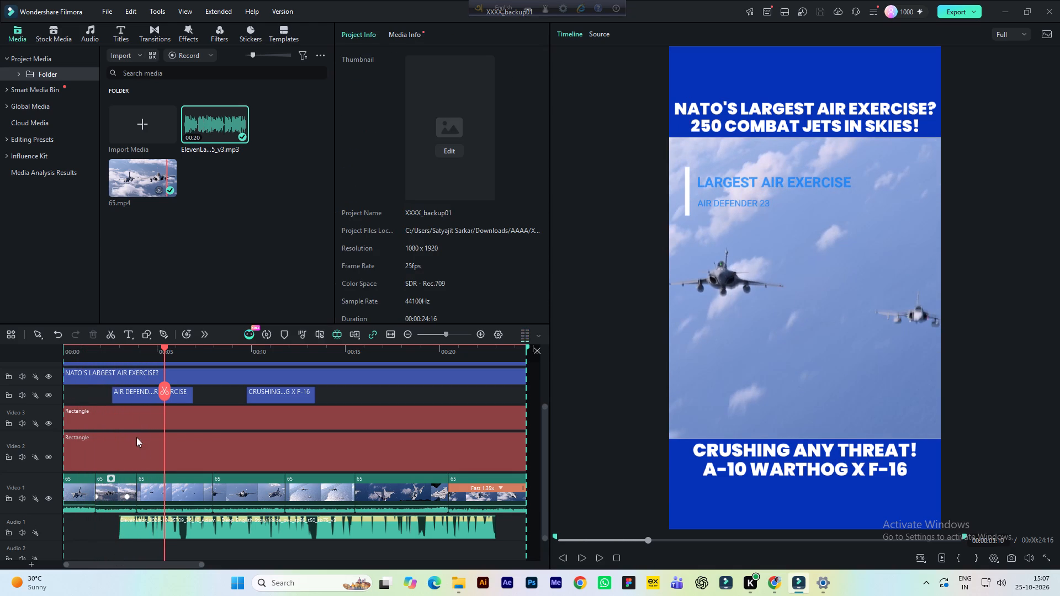
In the Air Defender title clip, recolour the LARGEST AIR EXERCISE text layer white, leaving no preset effect on it.
click(132, 397)
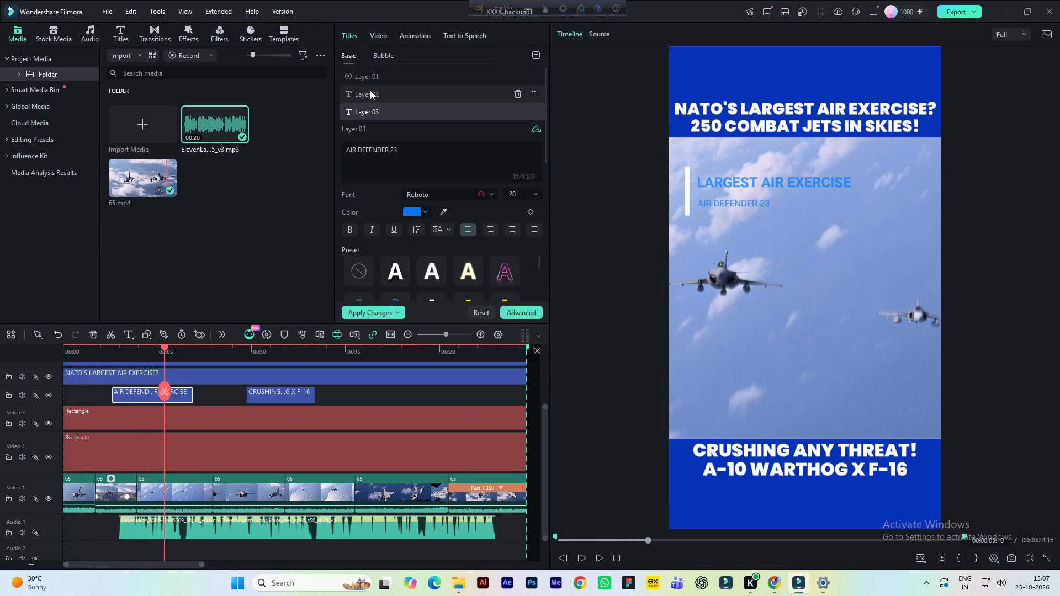
click(372, 90)
click(429, 210)
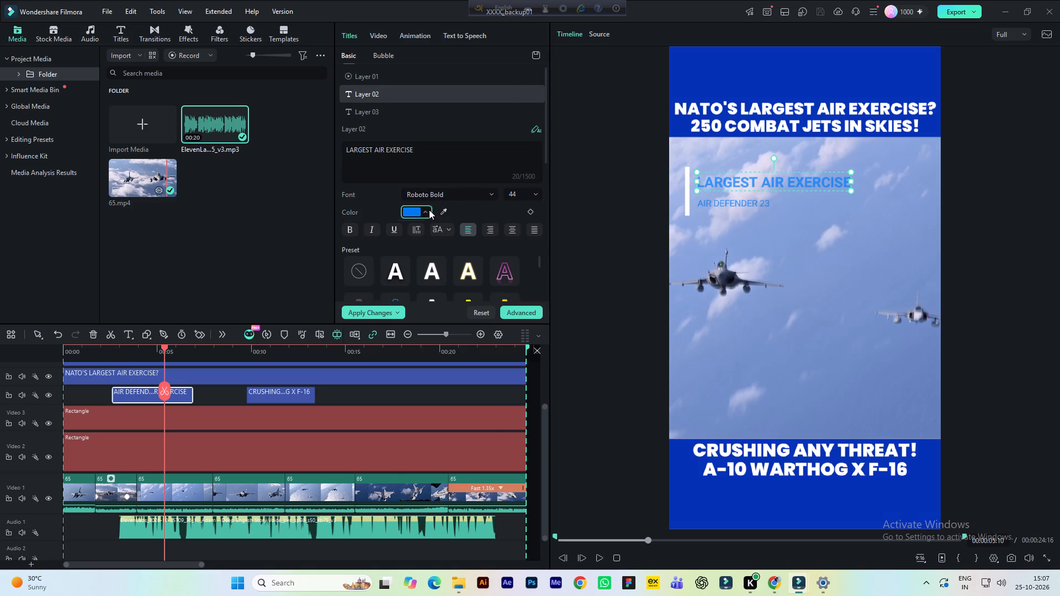
click(486, 204)
click(361, 275)
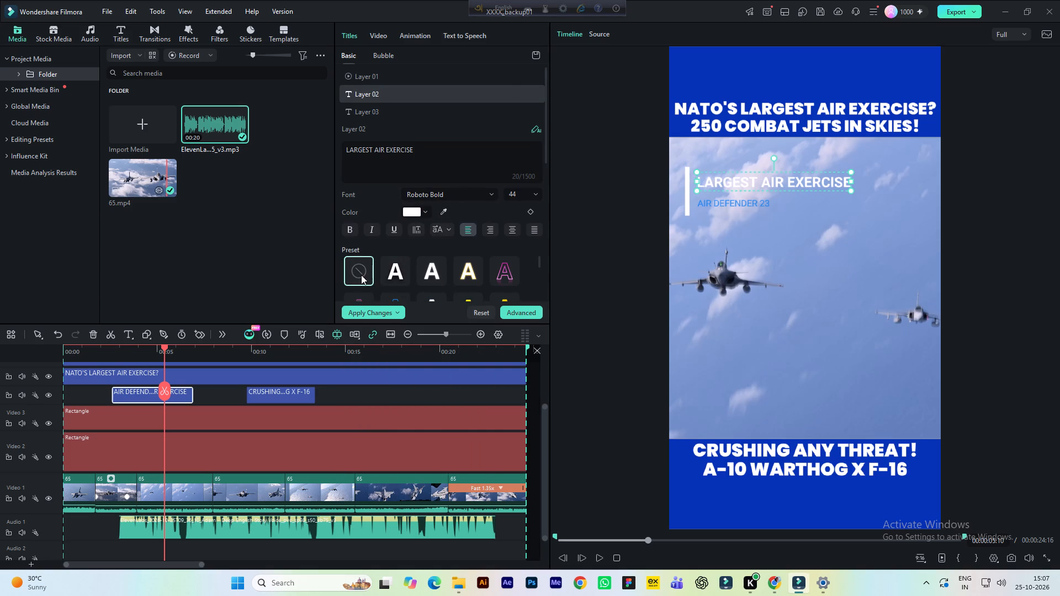
click(401, 273)
click(428, 274)
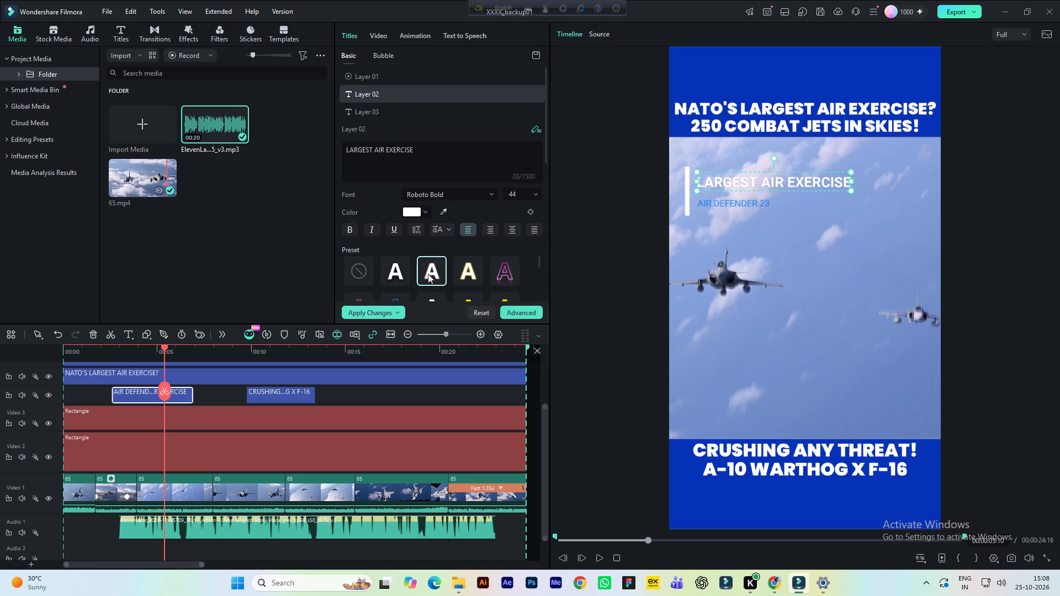
scroll(429, 279, down, 2)
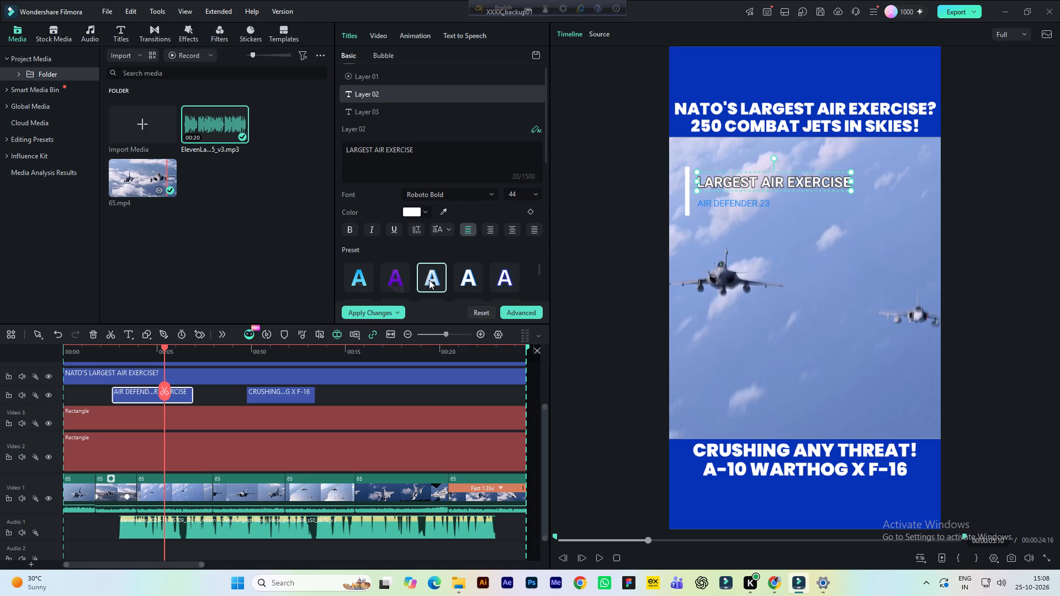
scroll(390, 283, up, 3)
click(362, 273)
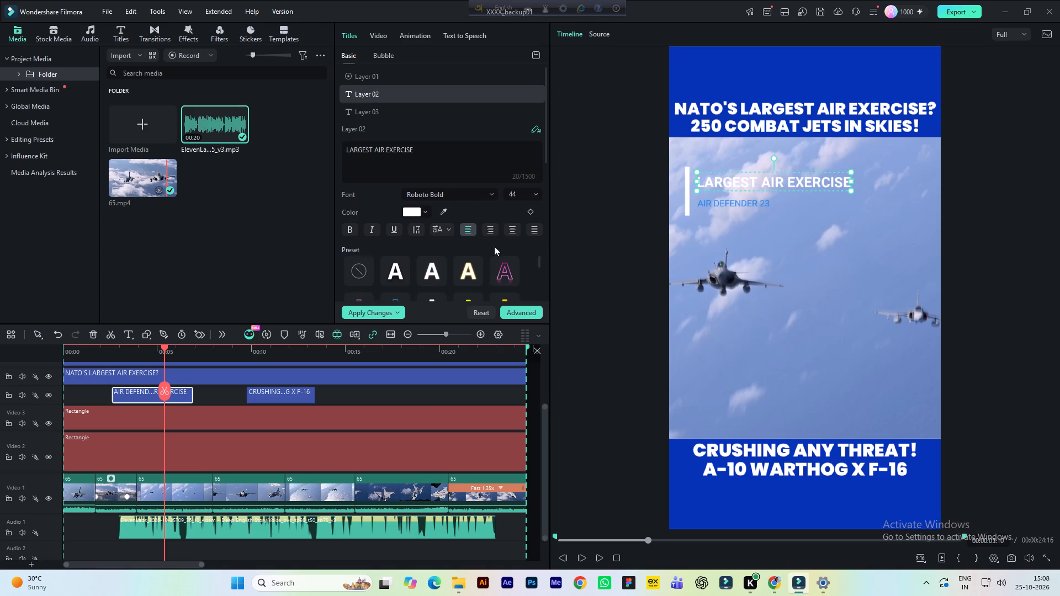
Recolour the AIR DEFENDER 23 text layer white by removing its preset effect.
click(393, 116)
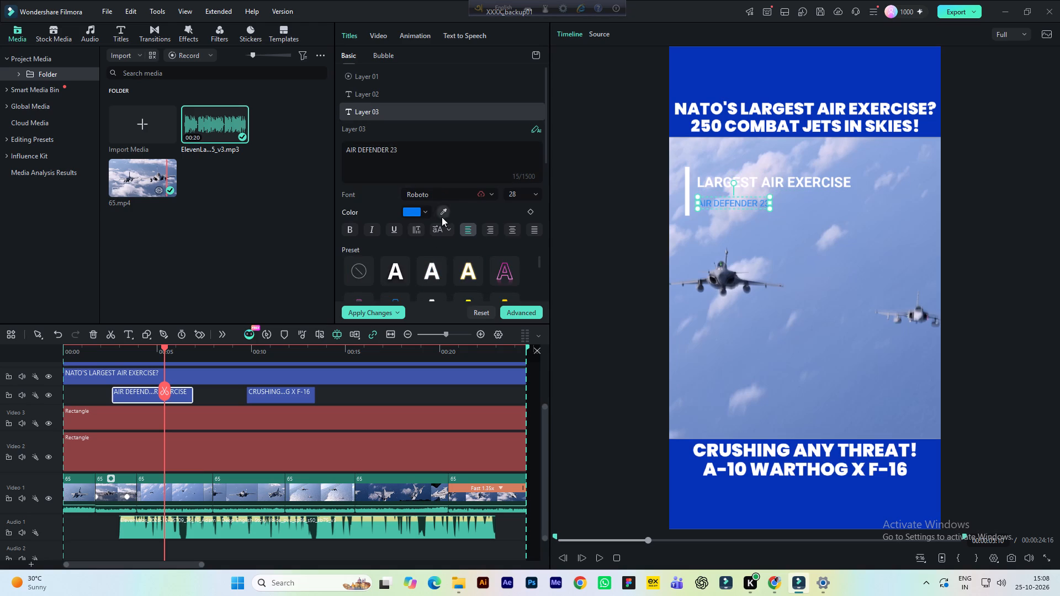
click(358, 273)
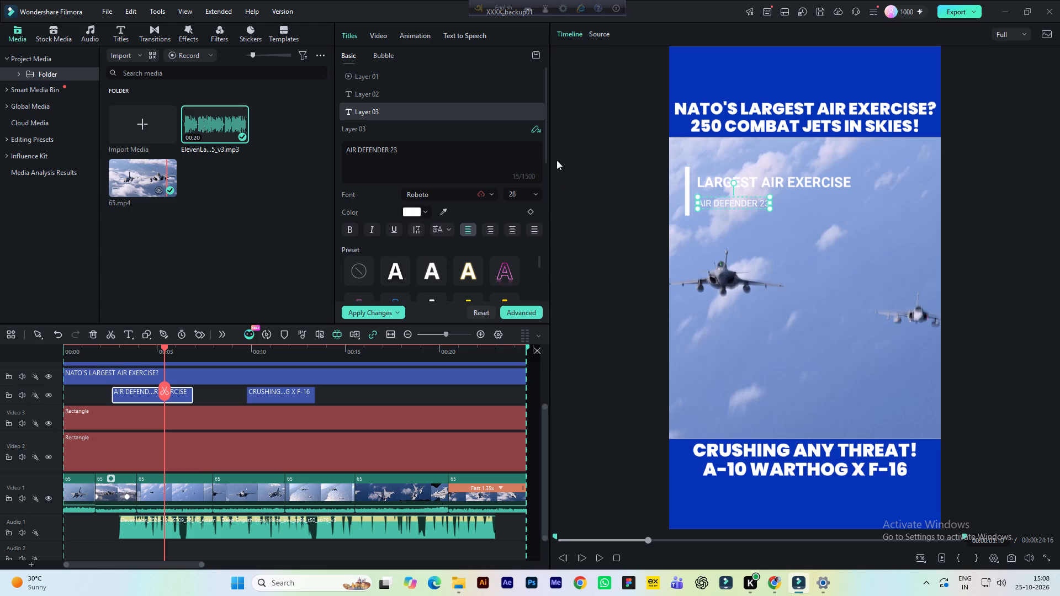
Enable a shadow on the AIR DEFENDER 23 text layer.
drag(547, 155, 551, 236)
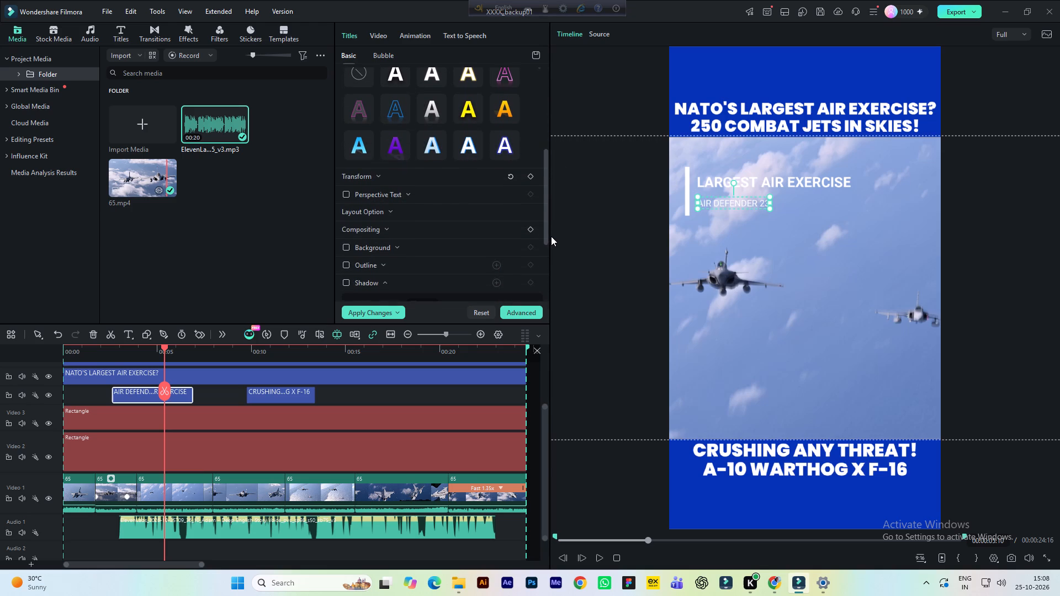
drag(551, 236, 551, 249)
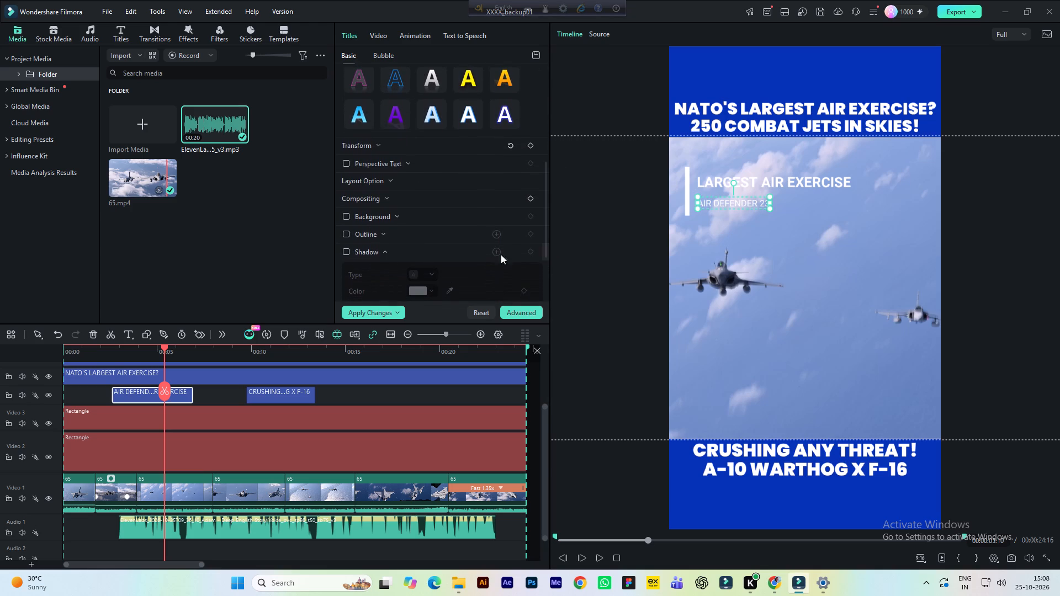
click(349, 252)
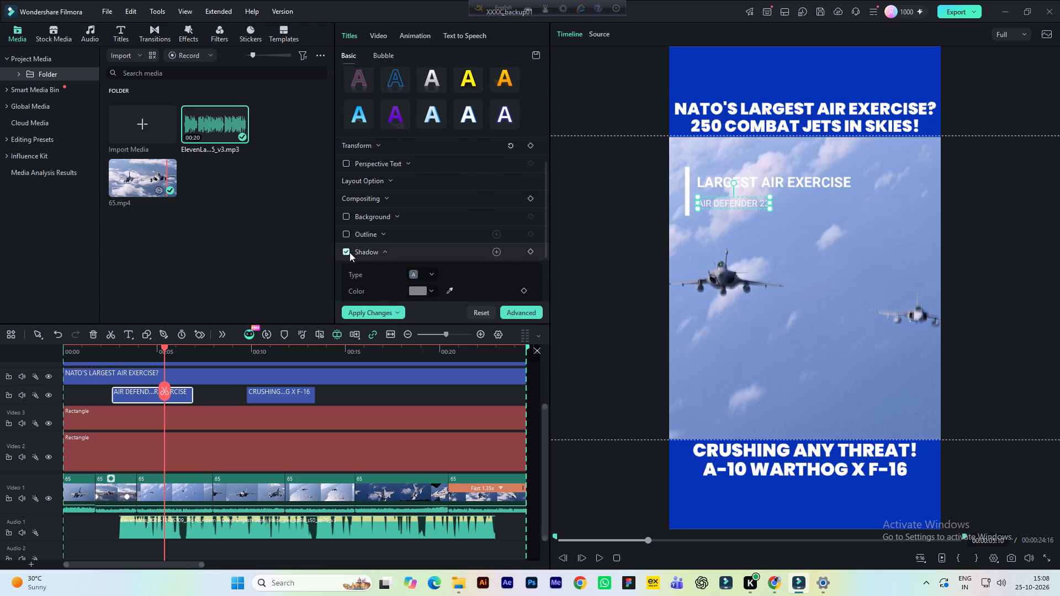
drag(546, 235, 547, 259)
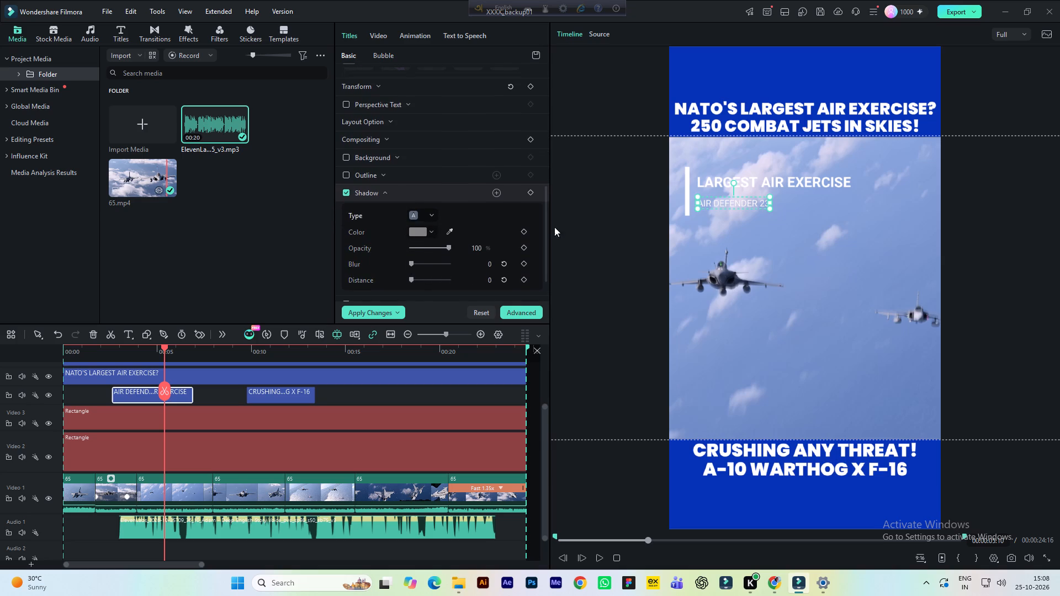
Enable a shadow on the LARGEST AIR EXERCISE text layer and colour it black (#000000).
click(782, 183)
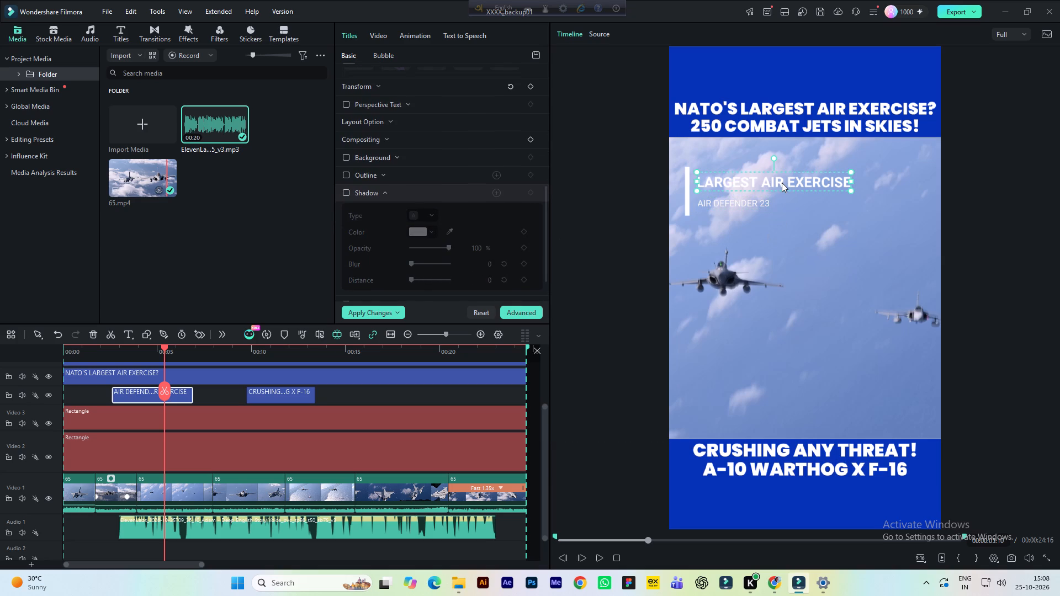
click(348, 194)
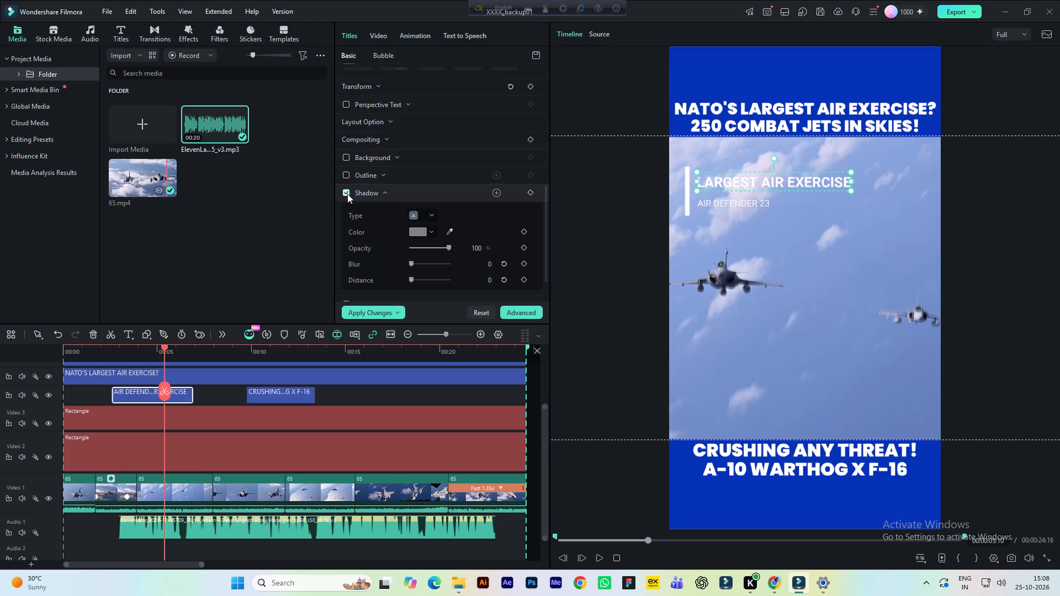
click(420, 232)
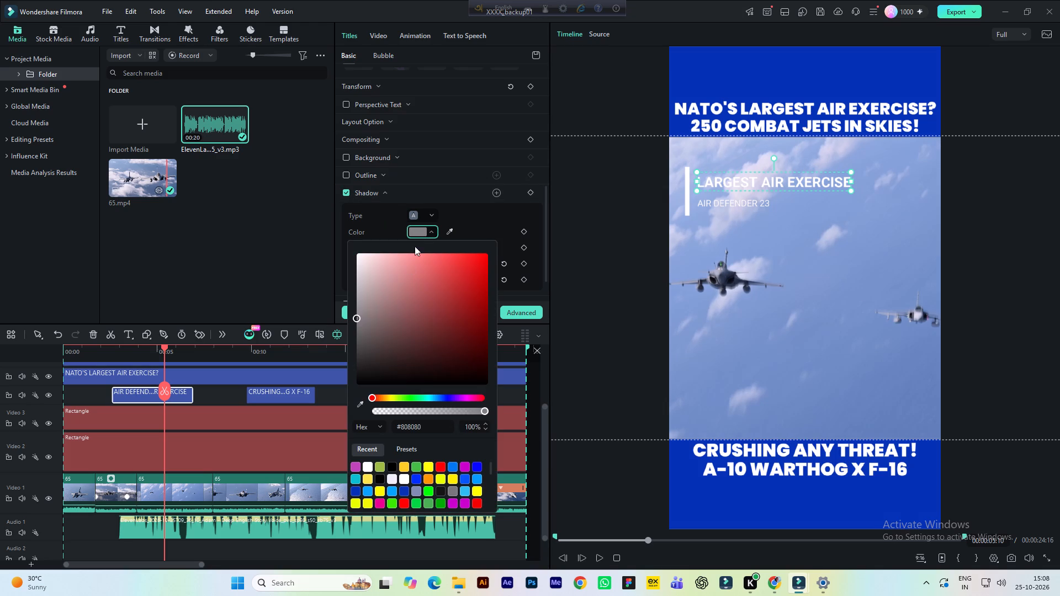
drag(370, 384, 342, 394)
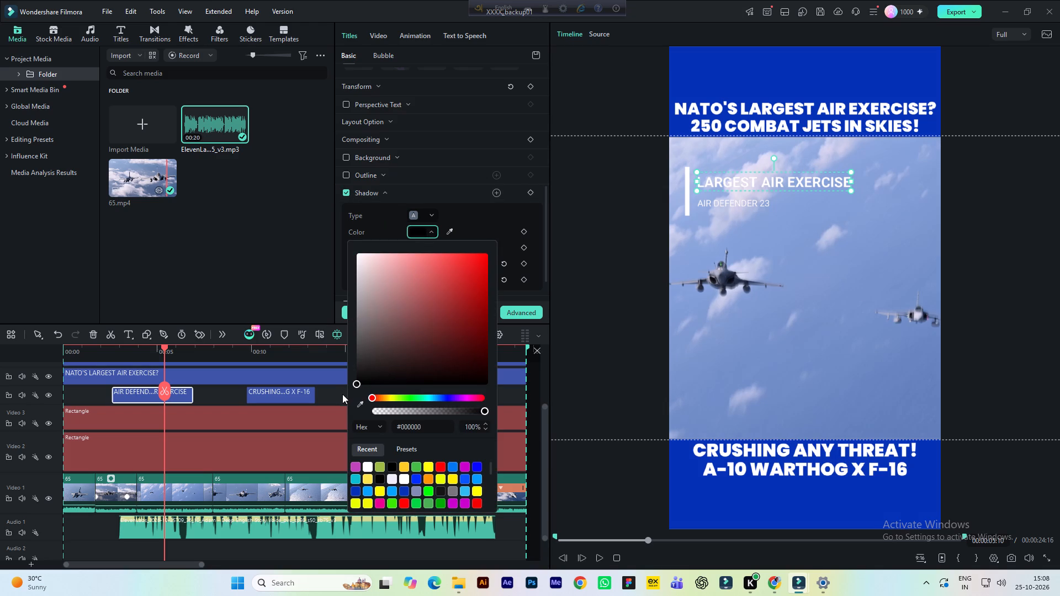
click(443, 212)
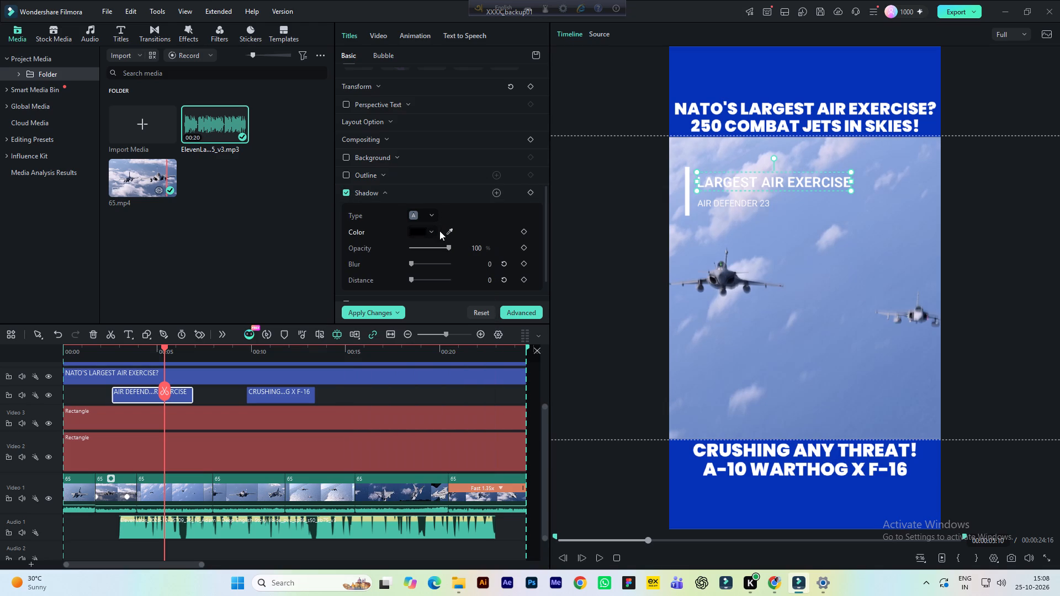
Set the LARGEST AIR EXERCISE shadow to 74% opacity, blur 13 and distance 0.
click(413, 263)
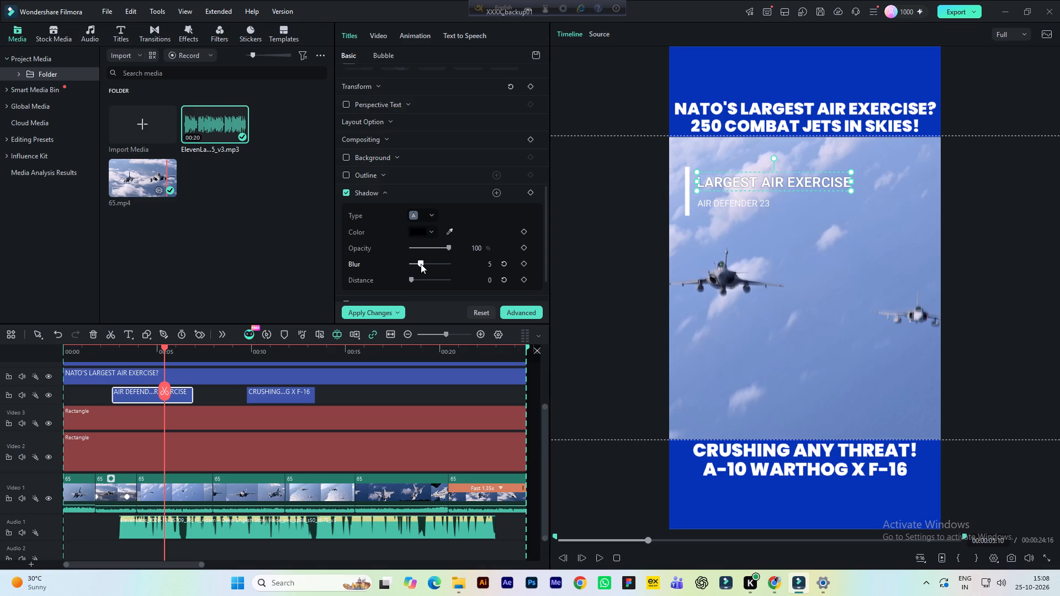
click(416, 278)
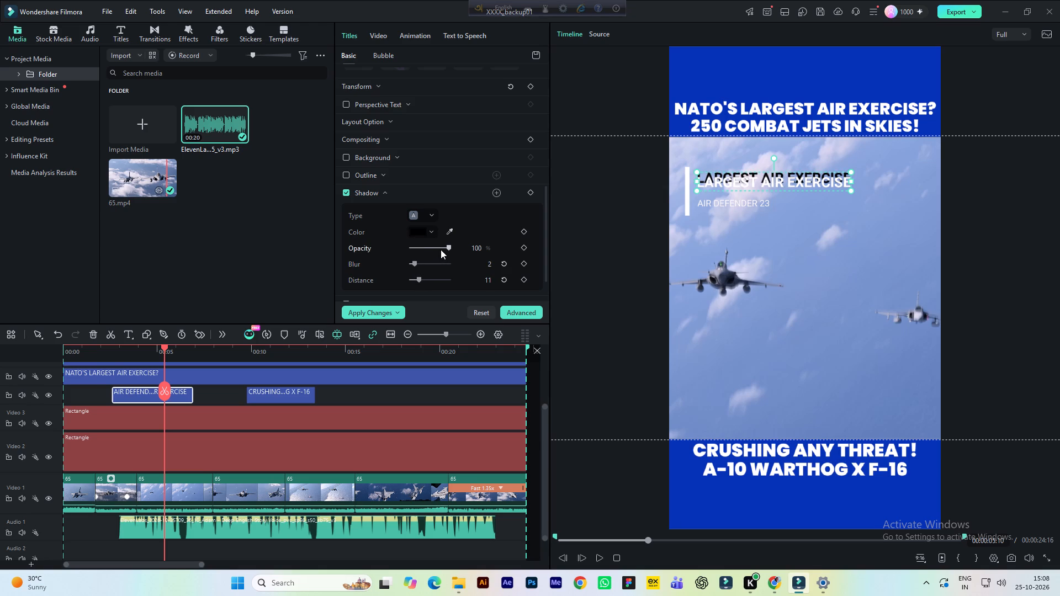
drag(423, 262, 433, 263)
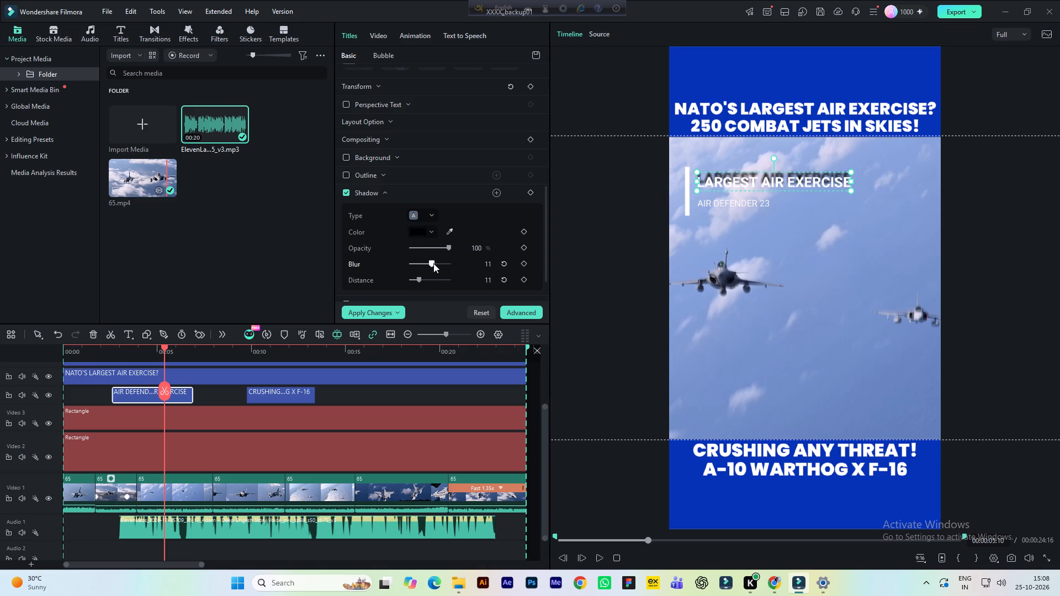
drag(433, 263, 440, 263)
drag(421, 279, 415, 279)
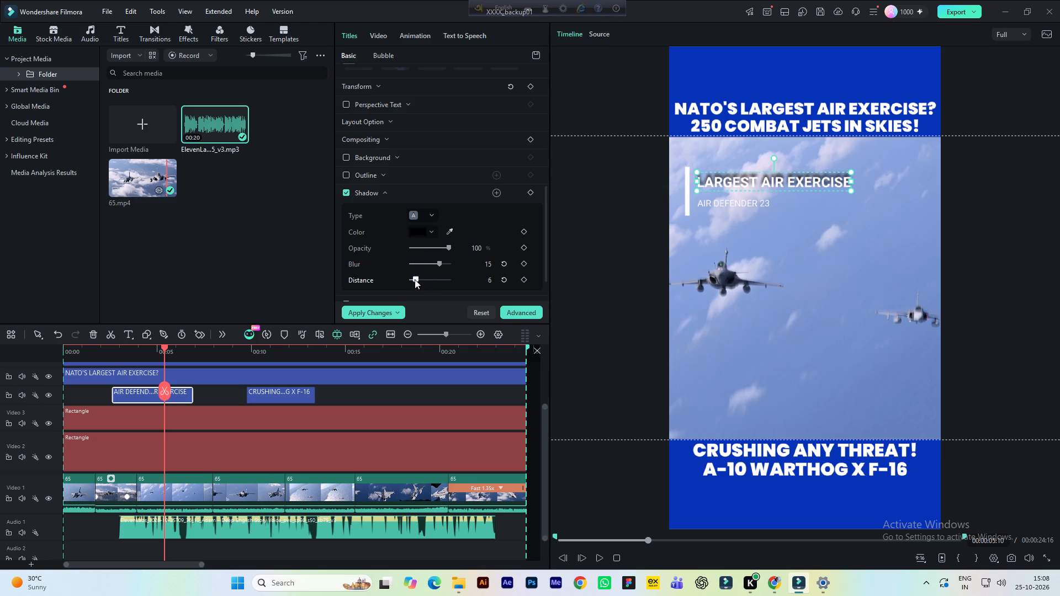
drag(415, 279, 412, 279)
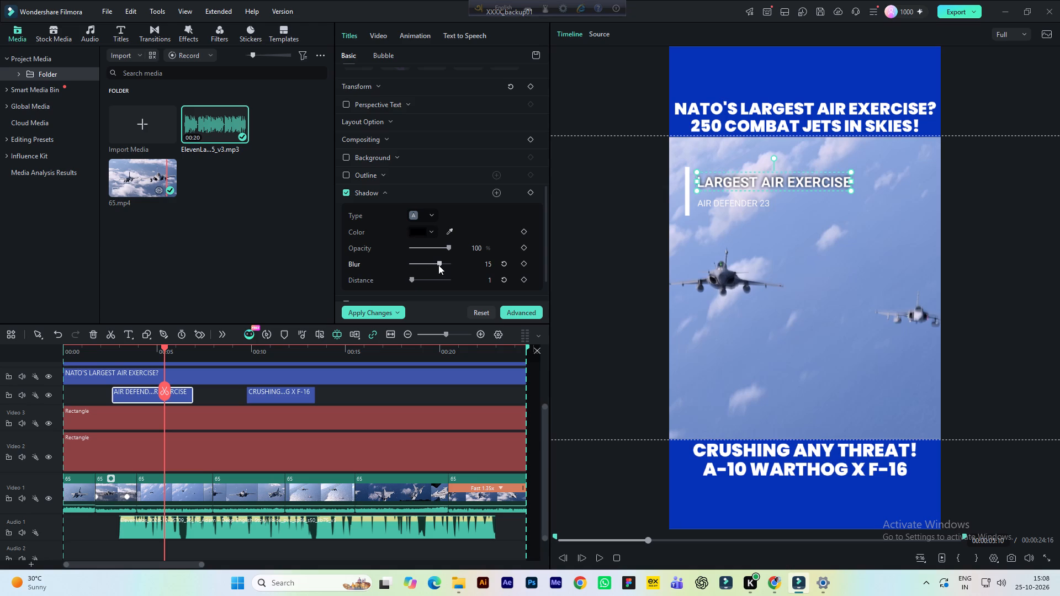
drag(438, 265, 466, 266)
drag(449, 249, 439, 247)
drag(446, 265, 436, 265)
click(413, 276)
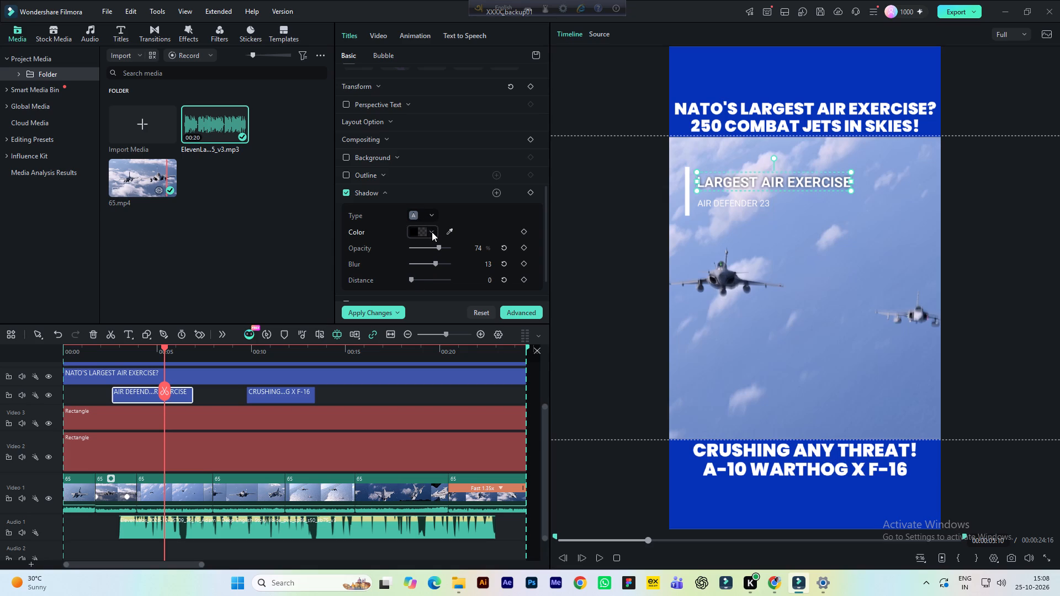
Change the LARGEST AIR EXERCISE shadow to the fourth shadow type in the first row and set its blur to 18.
click(434, 216)
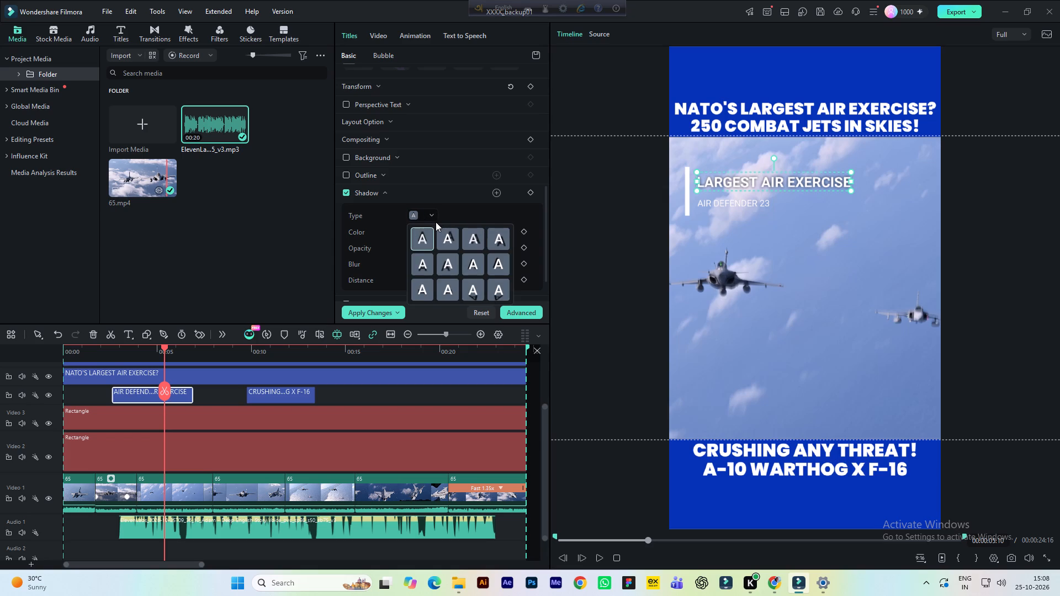
click(494, 241)
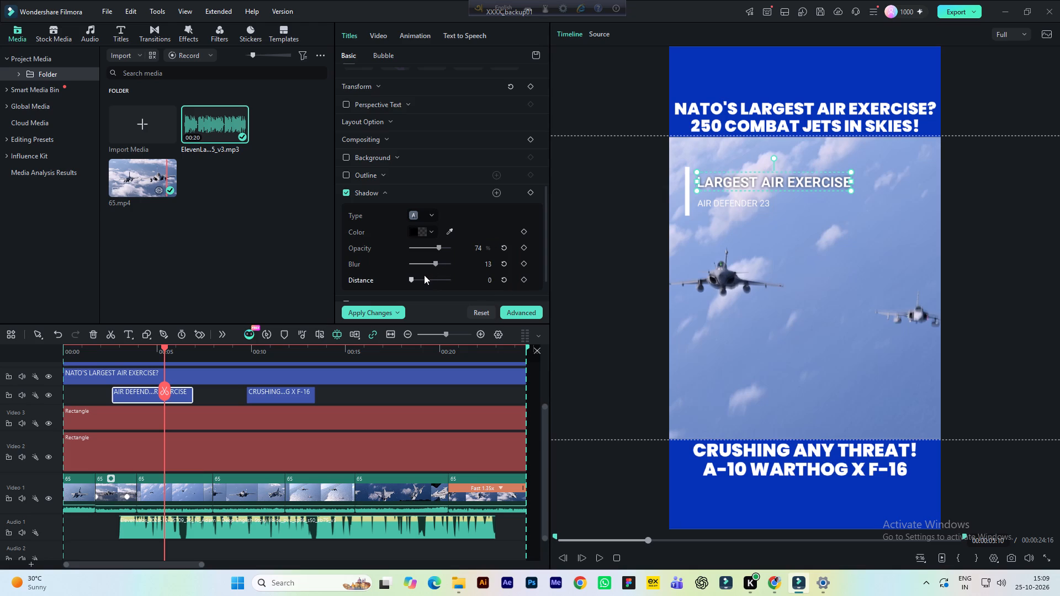
drag(438, 262, 444, 263)
drag(444, 263, 446, 263)
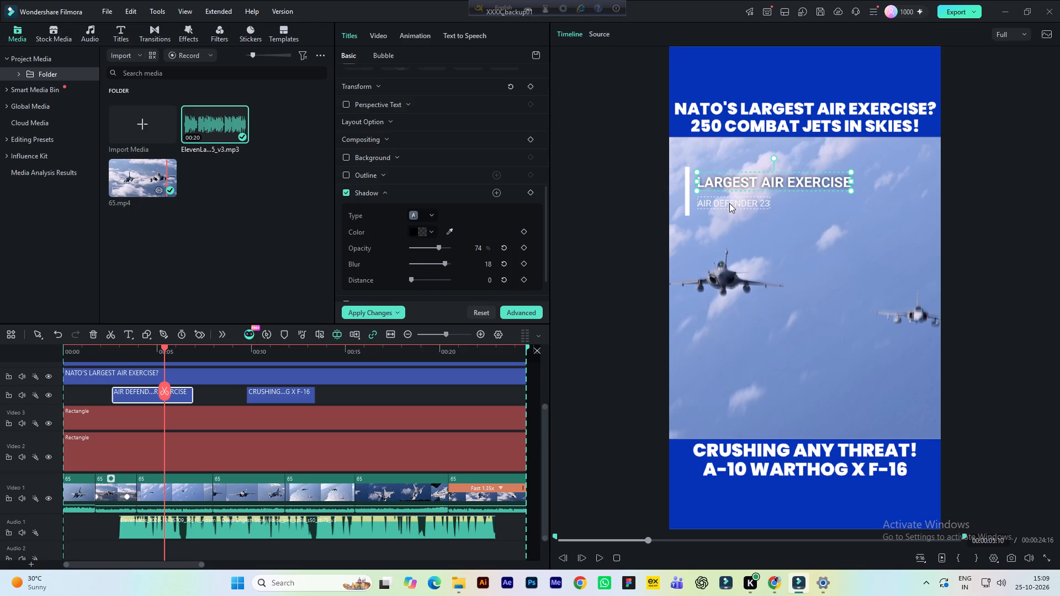
Colour the AIR DEFENDER 23 shadow black (#000000) and apply the fourth shadow type in the first row.
click(729, 203)
click(425, 234)
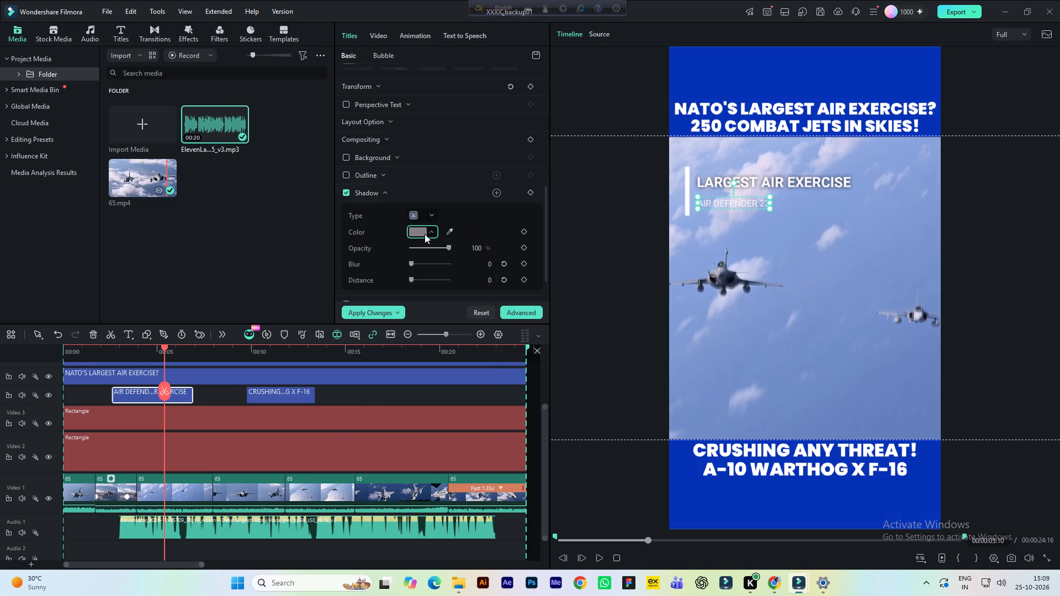
drag(373, 381, 360, 388)
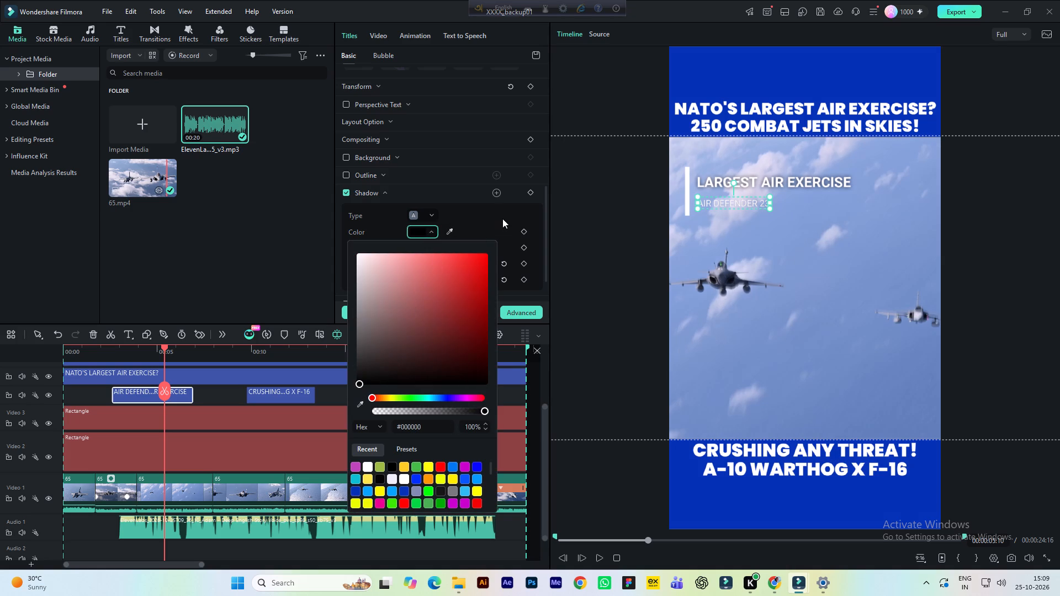
click(503, 219)
click(431, 217)
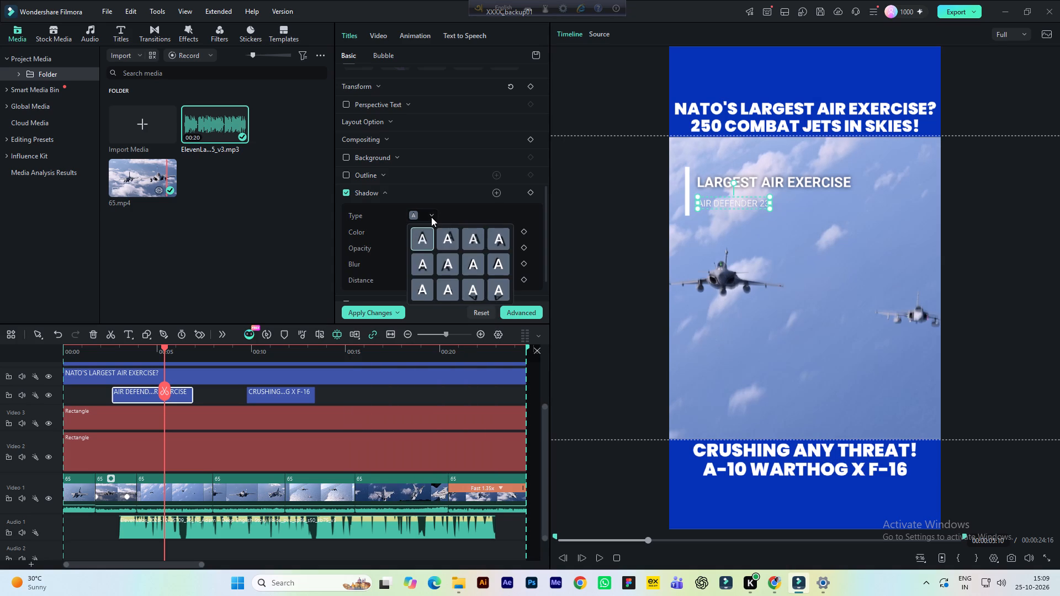
click(497, 241)
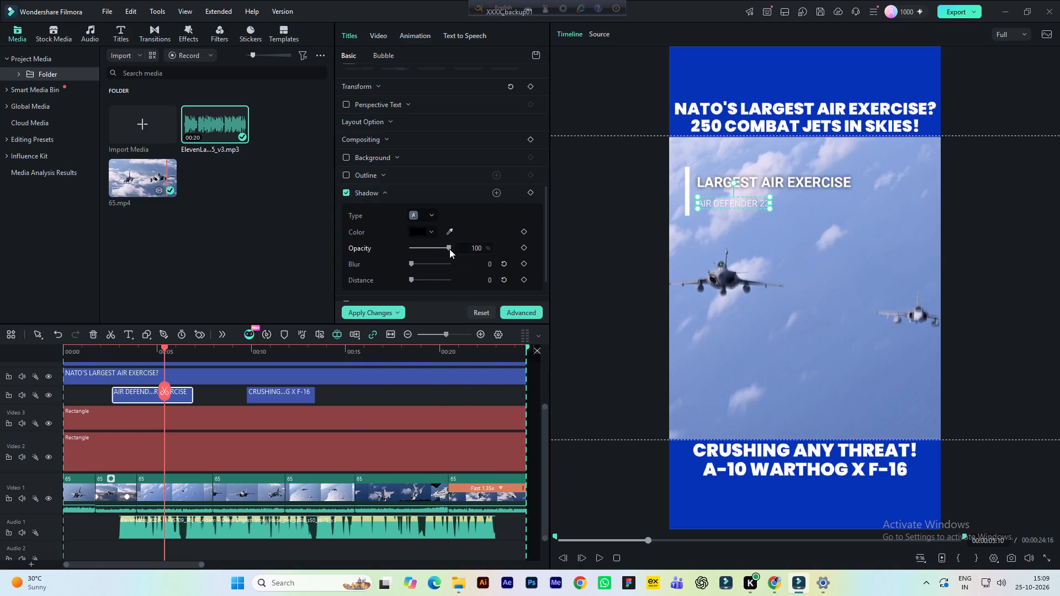
Set the AIR DEFENDER 23 shadow's blur to 20 and distance to 8, and save the project.
drag(419, 262, 436, 265)
click(414, 279)
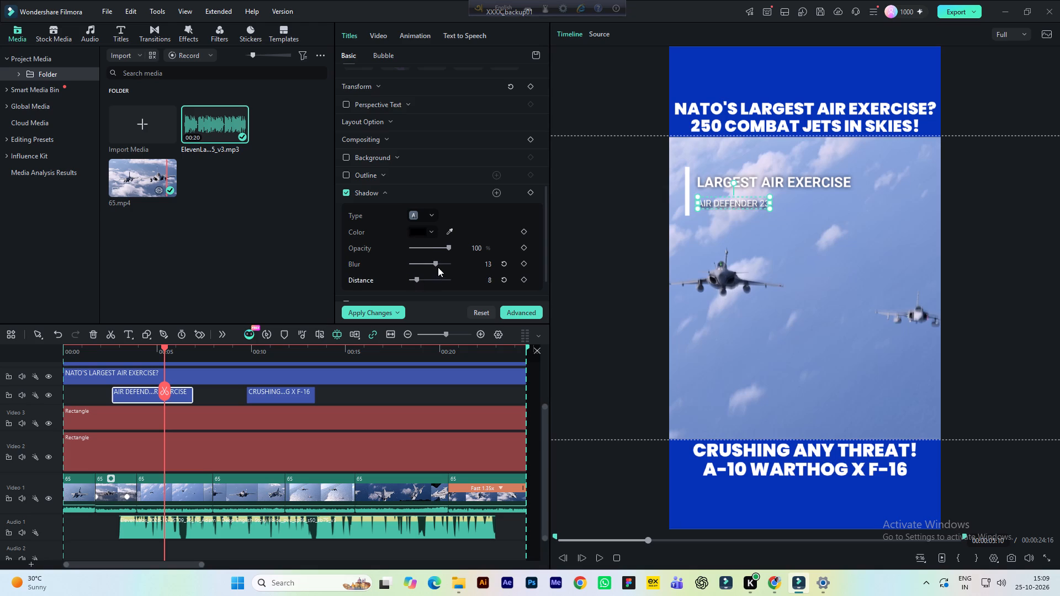
drag(439, 263, 458, 262)
click(248, 272)
key(ctrl+s)
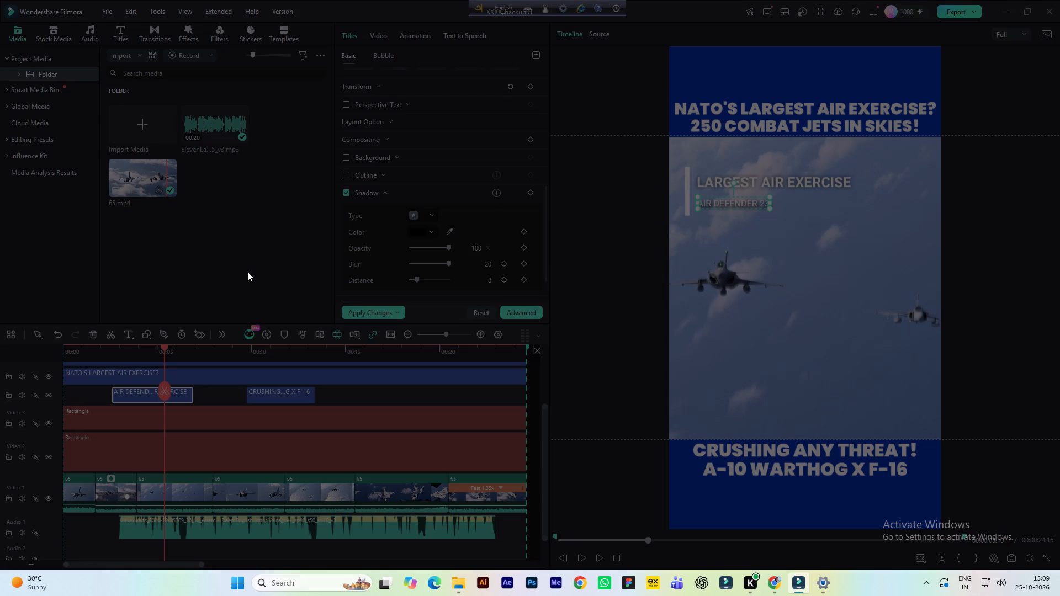
Compare with the A-10 Warthog title at 00:00:11:10, and play the Air Defender title section from about 2 seconds to about 00:00:06:15.
click(278, 350)
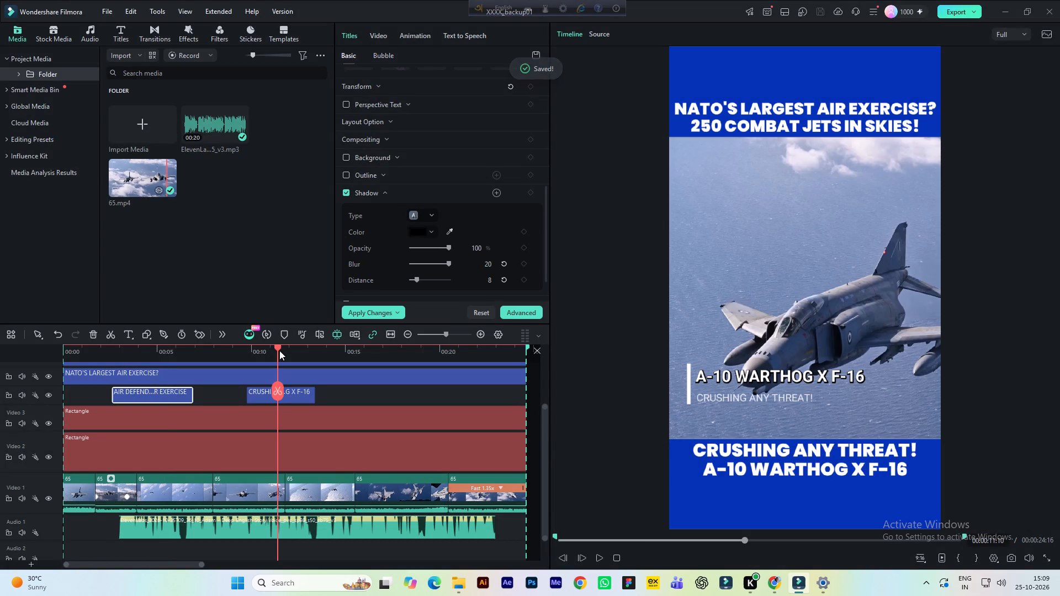
key(ctrl+s)
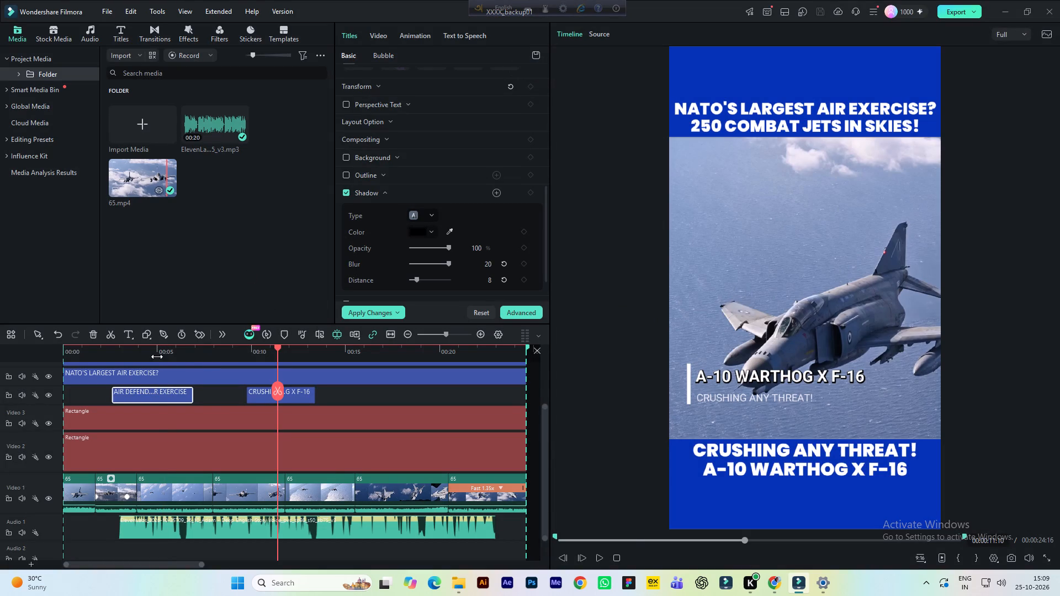
click(157, 356)
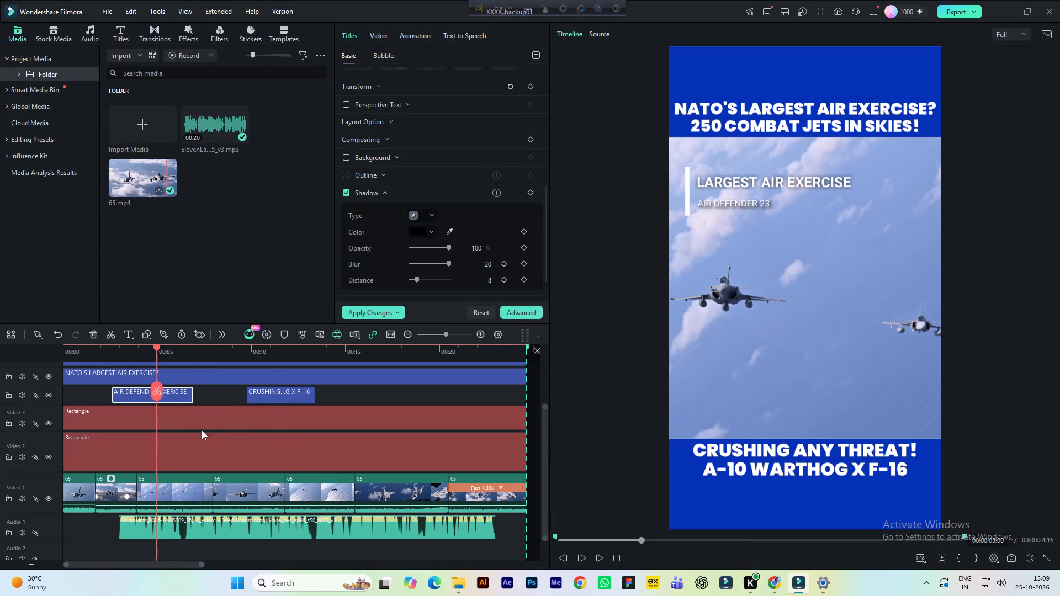
click(100, 351)
key(space)
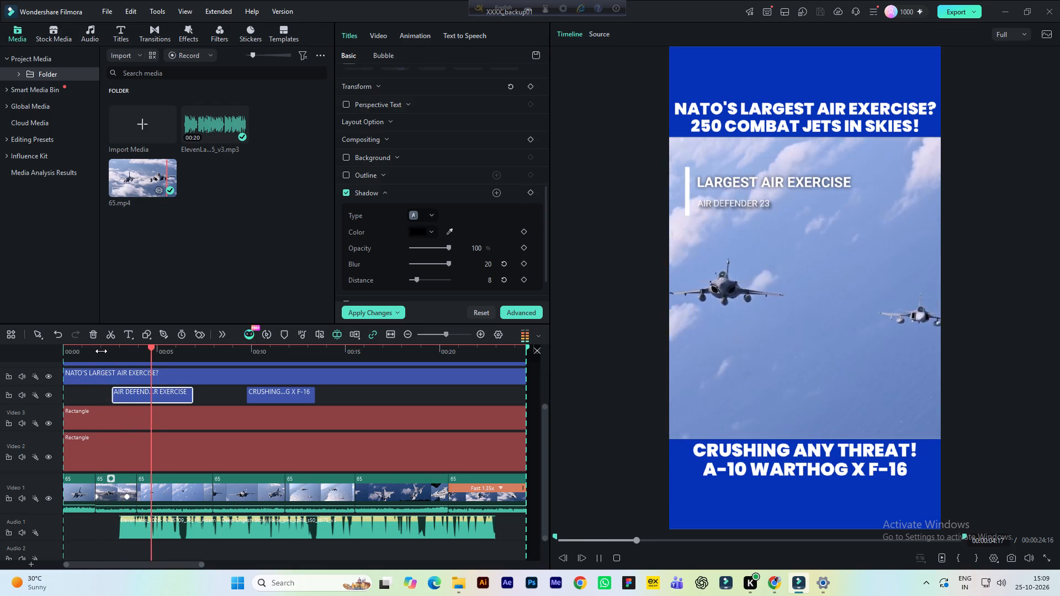
key(space)
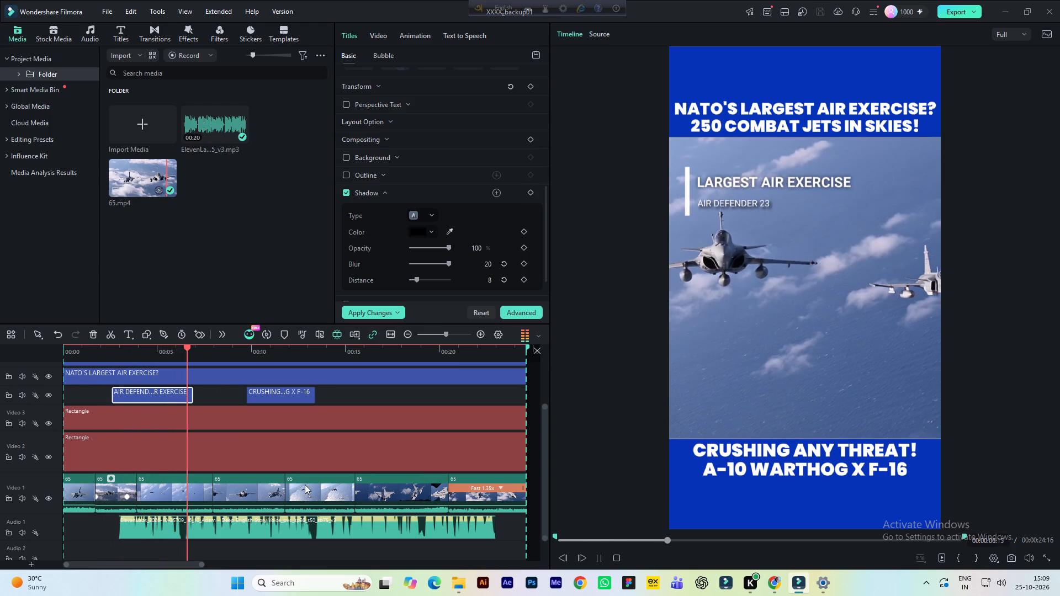
Shift the Air Defender title clip to start at about 3 seconds, in line with the voice-over's start, and view it at 00:00:05:00.
drag(121, 396, 131, 396)
click(157, 356)
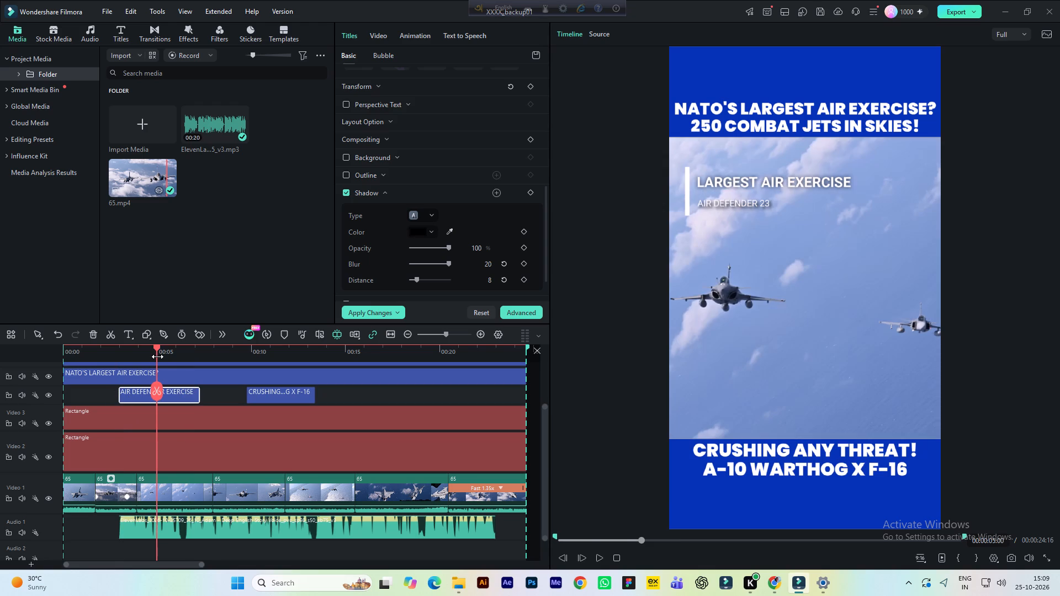
Shift the Air Defender title clip to start at about 3.6 seconds, play it back to about 00:00:12:23, and return to 00:00:05:04.
key(space)
key(space)
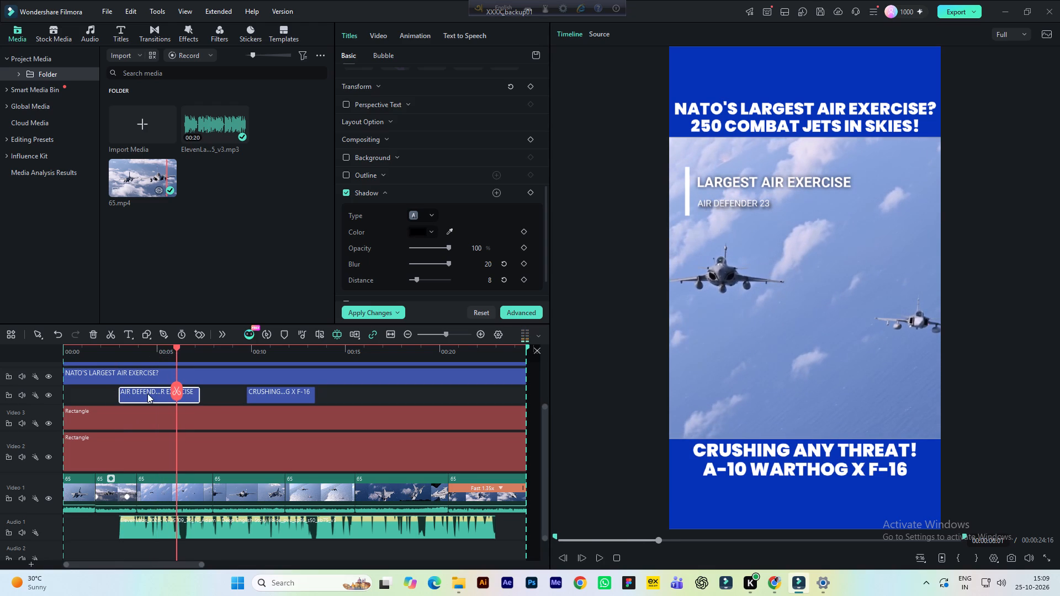
drag(146, 393, 160, 393)
click(127, 356)
key(space)
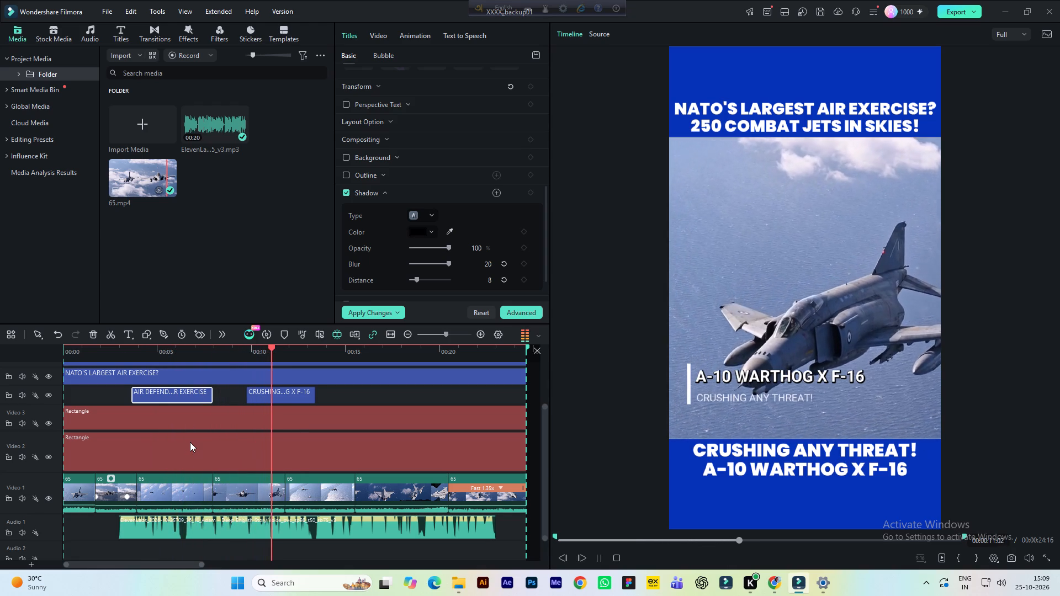
key(space)
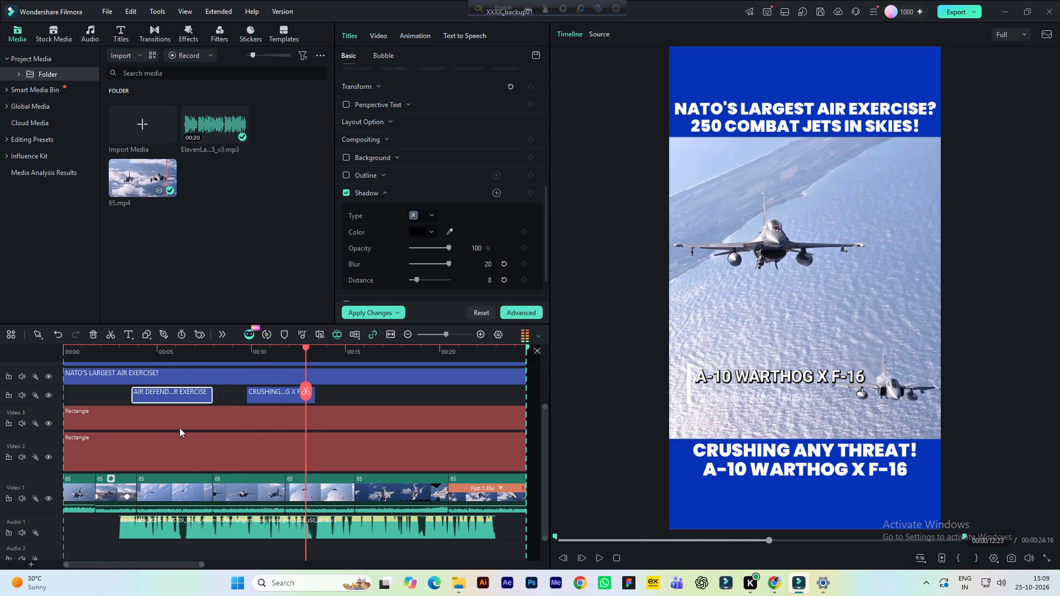
click(160, 354)
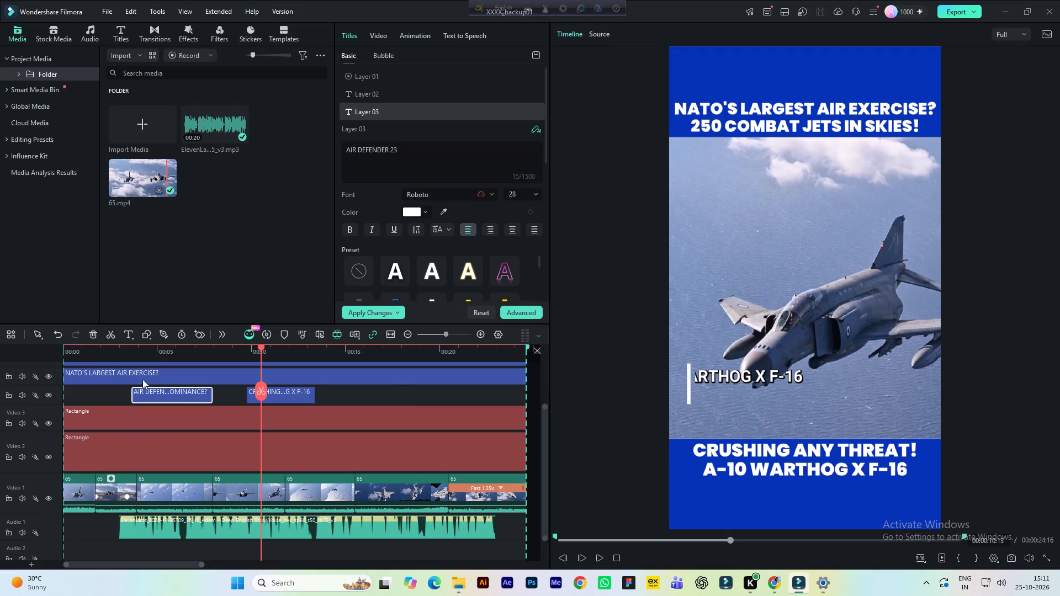
click(184, 356)
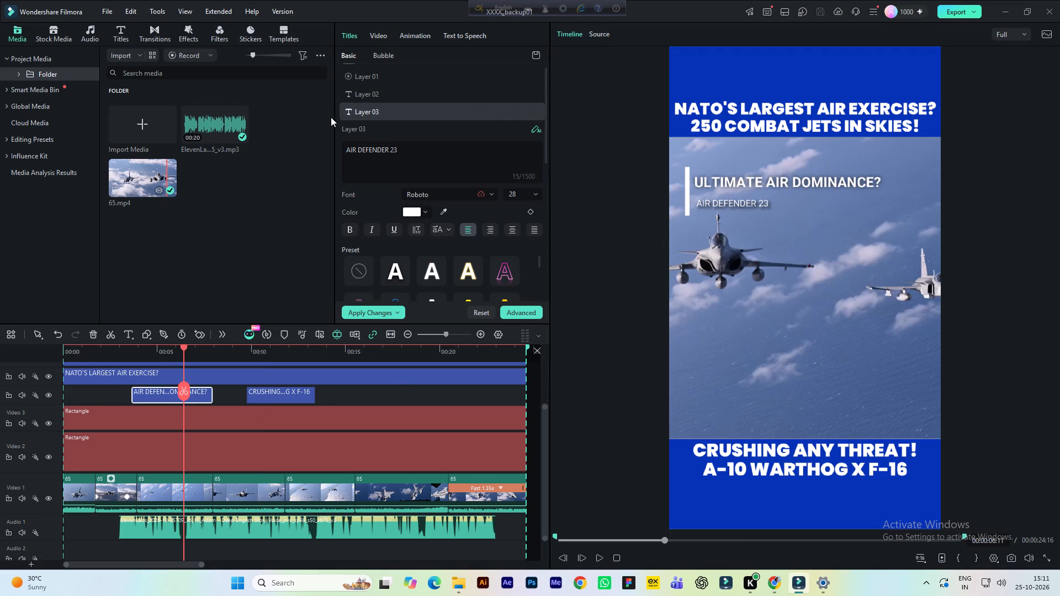
drag(418, 152, 332, 150)
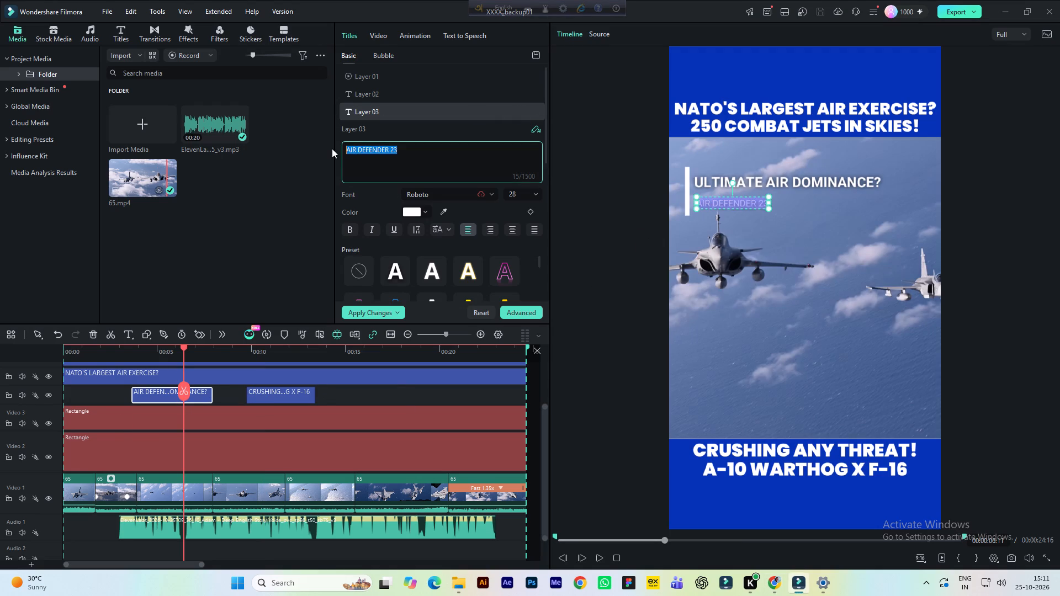
key(ctrl+v)
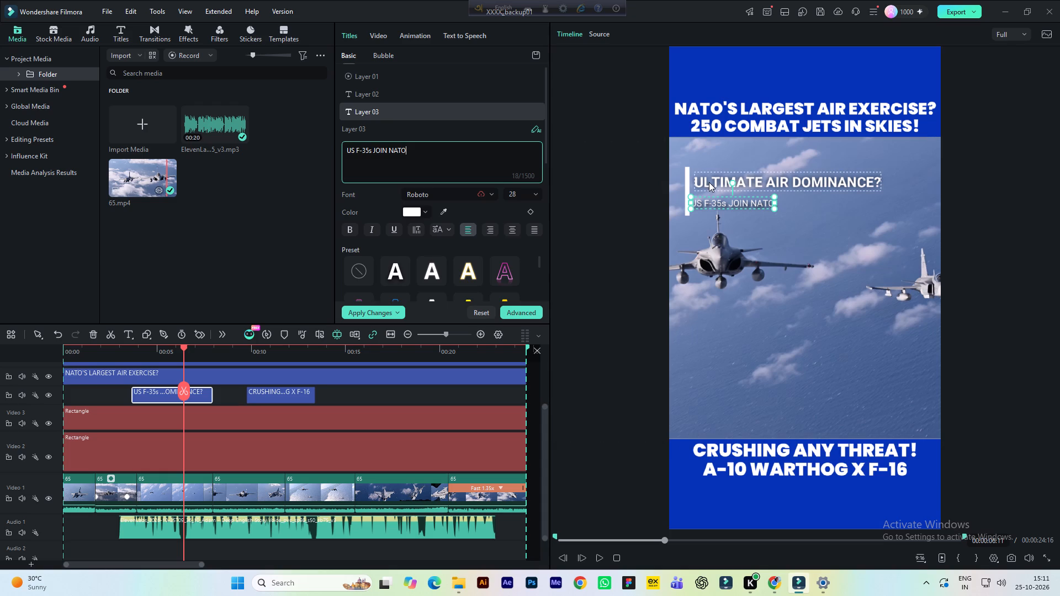
Nudge the US F-35s JOIN NATO line rightward until it clears the white bar and lines up beneath ULTIMATE AIR DOMINANCE?.
click(709, 182)
click(712, 203)
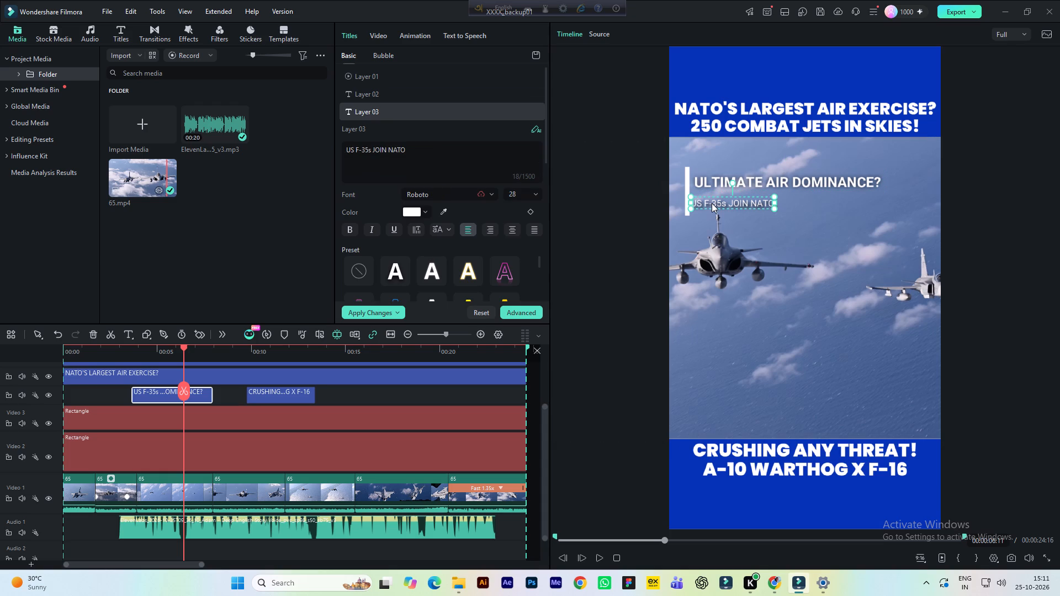
key(Right)
key(Right)
key(Right)
key(Right)
key(Right)
key(Right)
key(Right)
key(Right)
key(Right)
key(Right)
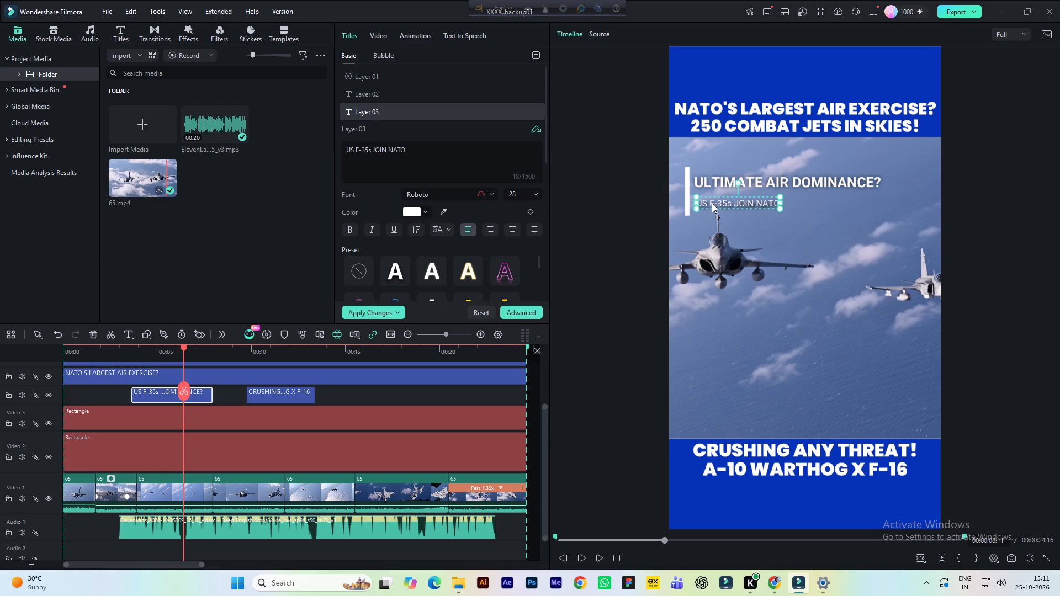
key(Right)
click(569, 201)
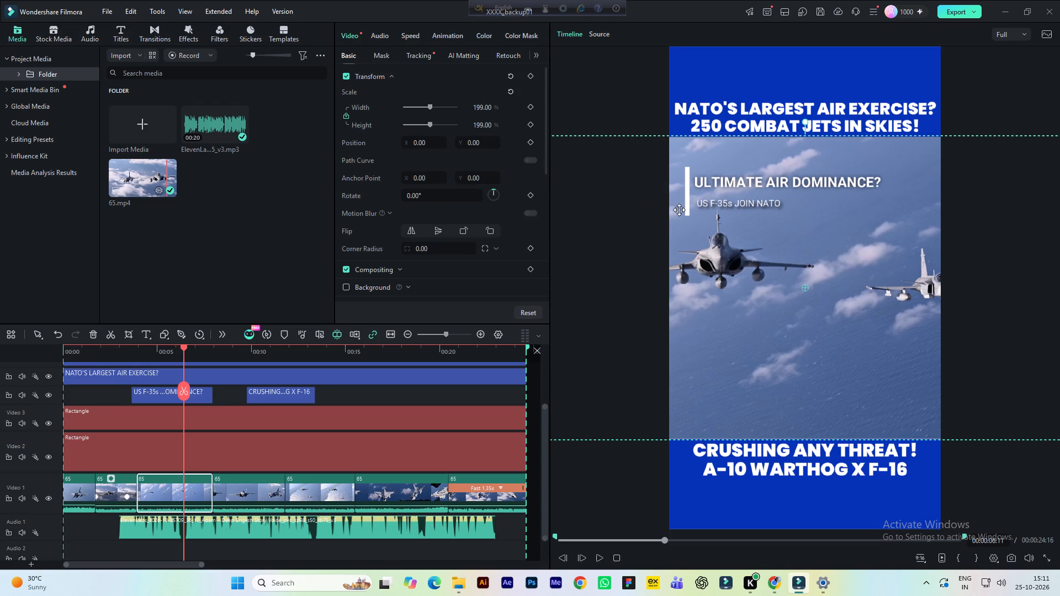
click(706, 207)
key(Left)
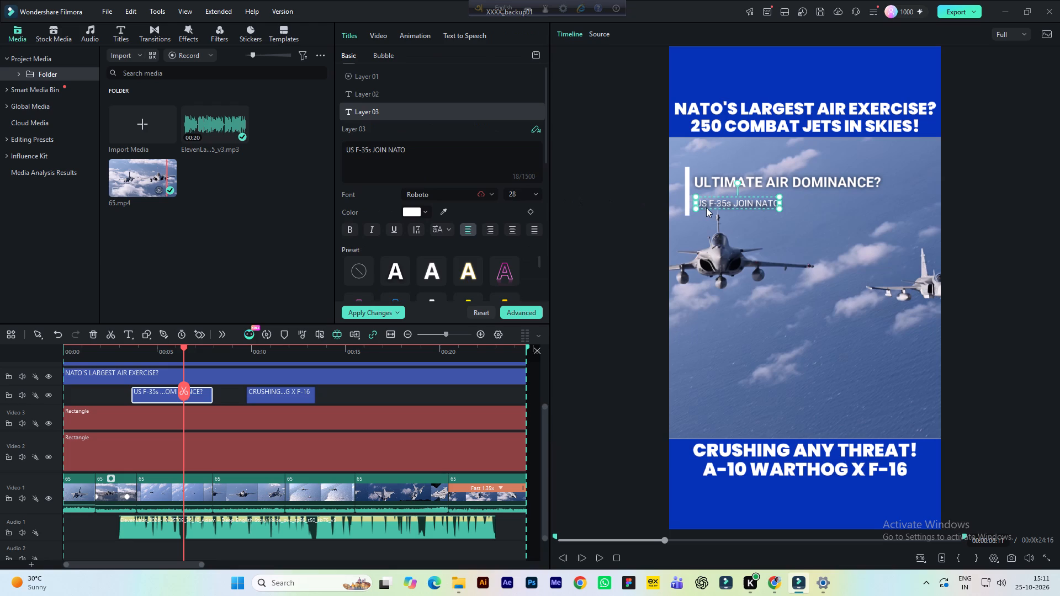
click(630, 203)
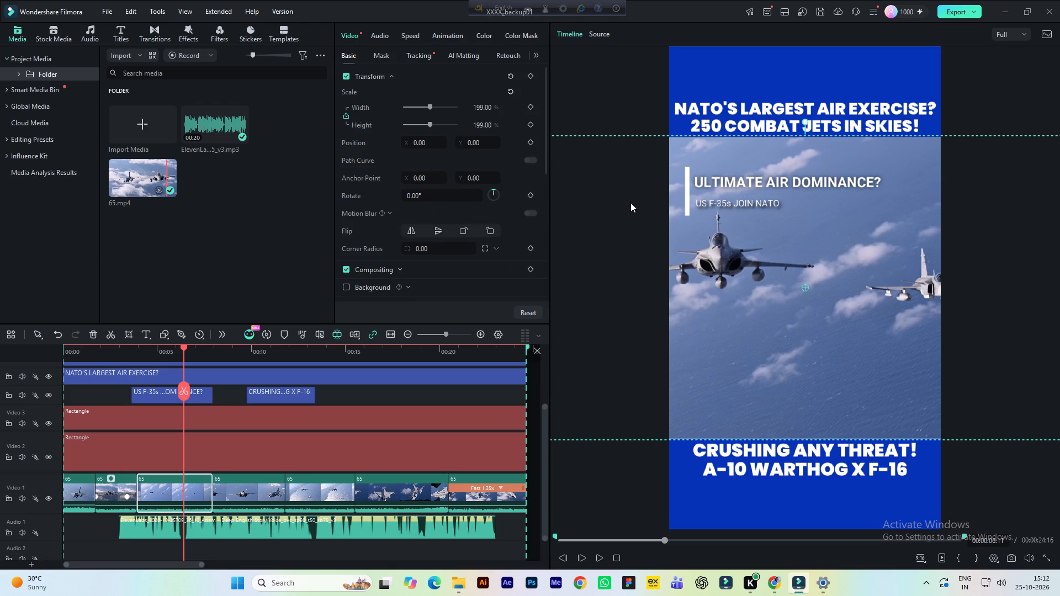
Nudge the US F-35s JOIN NATO line slightly upward, closer to ULTIMATE AIR DOMINANCE?.
click(705, 207)
key(Up)
key(Up)
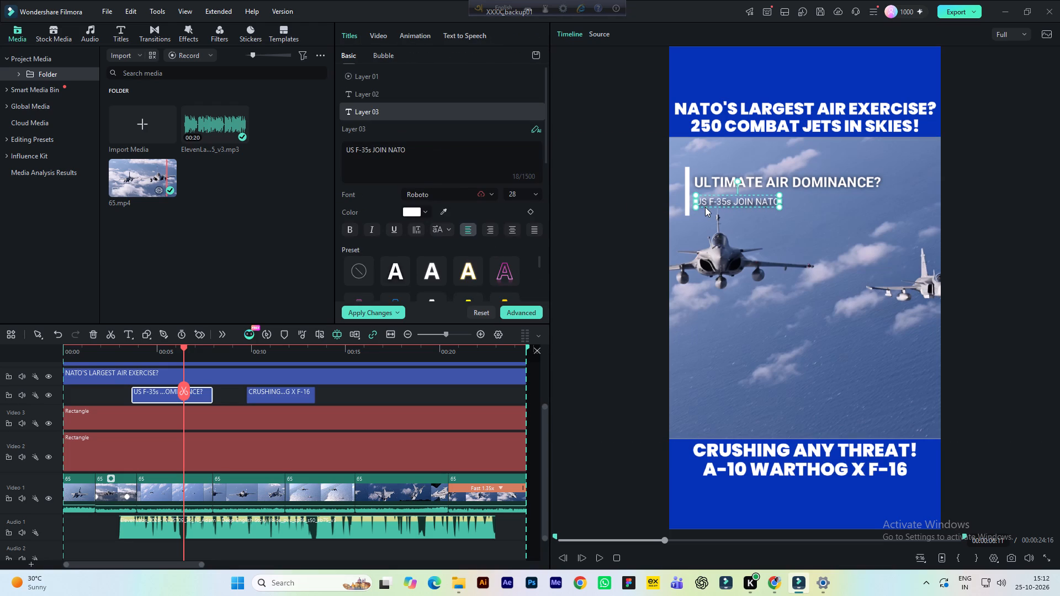
key(Up)
key(Up)
click(633, 214)
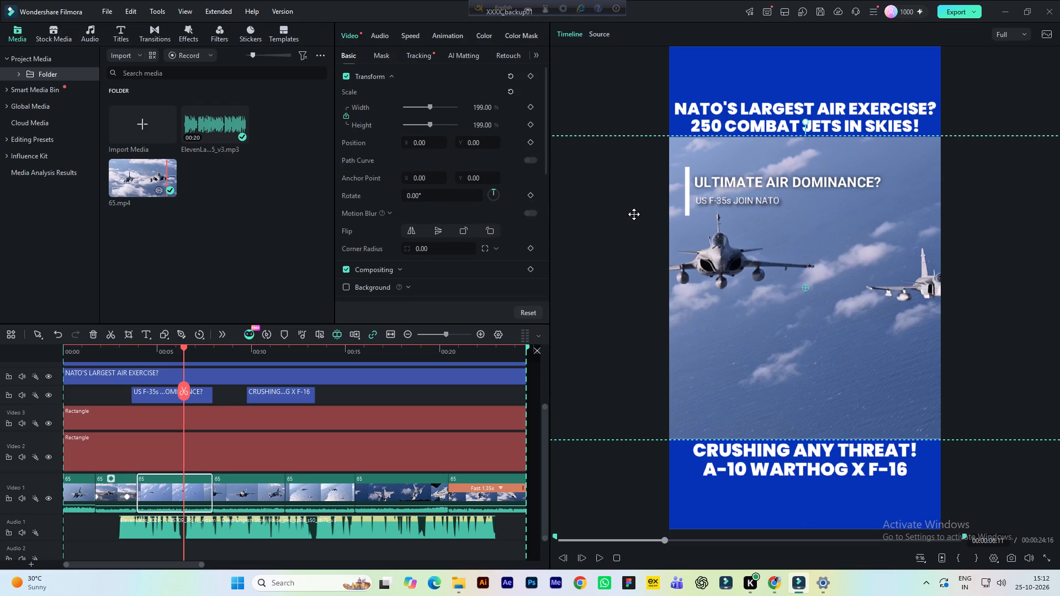
Shorten the white vertical bar beside the first title to suit the height of its two text lines.
click(688, 211)
drag(688, 217, 687, 215)
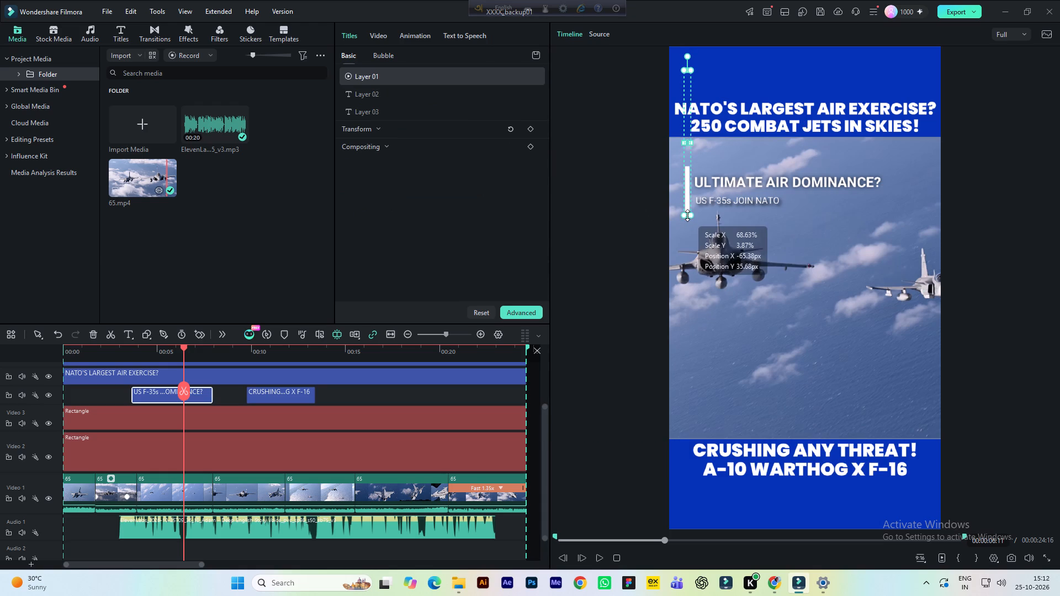
drag(687, 215, 686, 206)
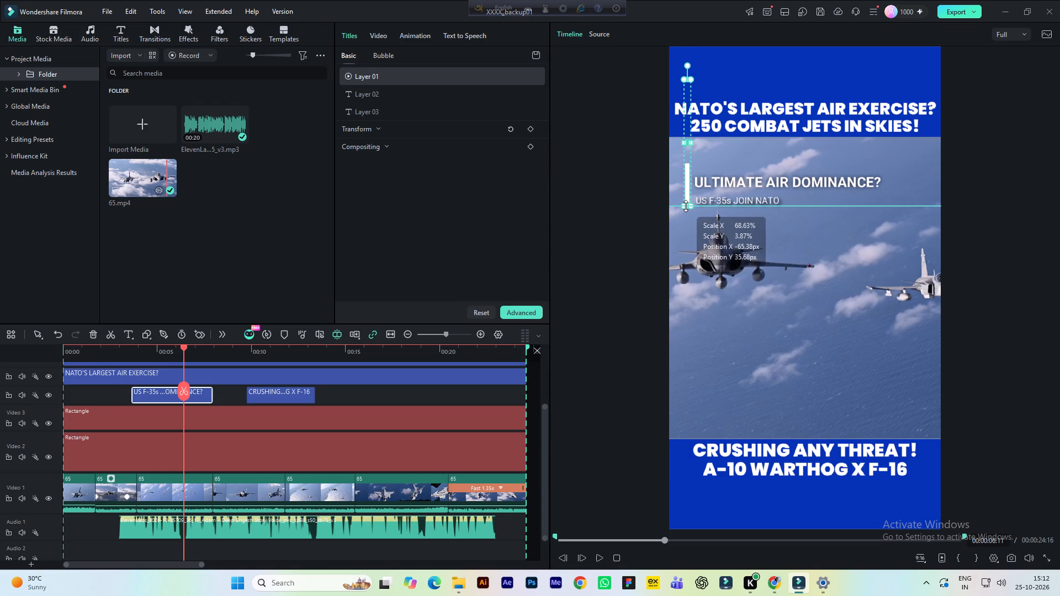
drag(686, 206, 686, 203)
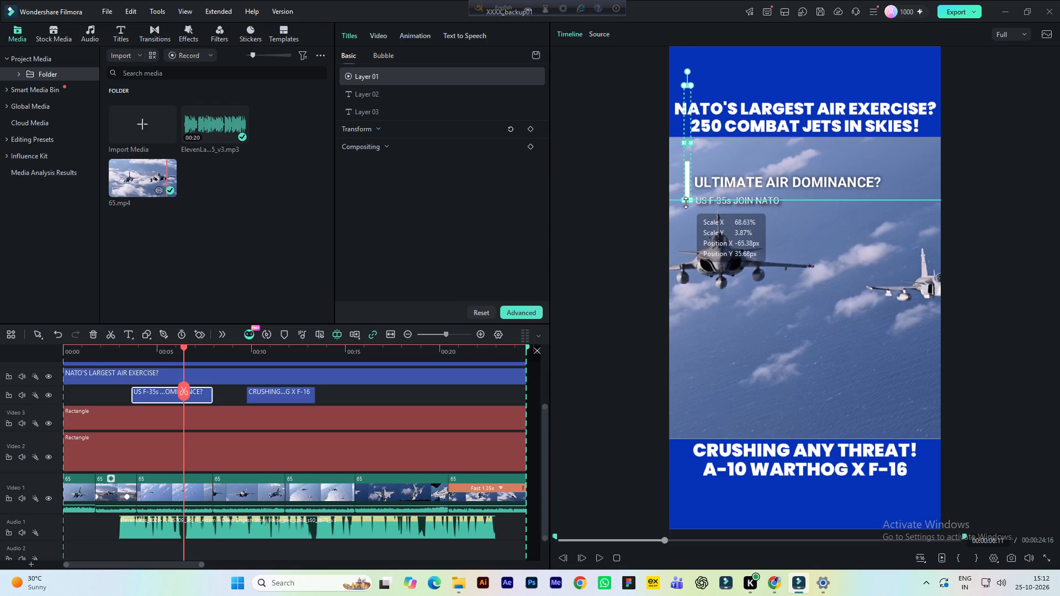
drag(686, 203, 686, 202)
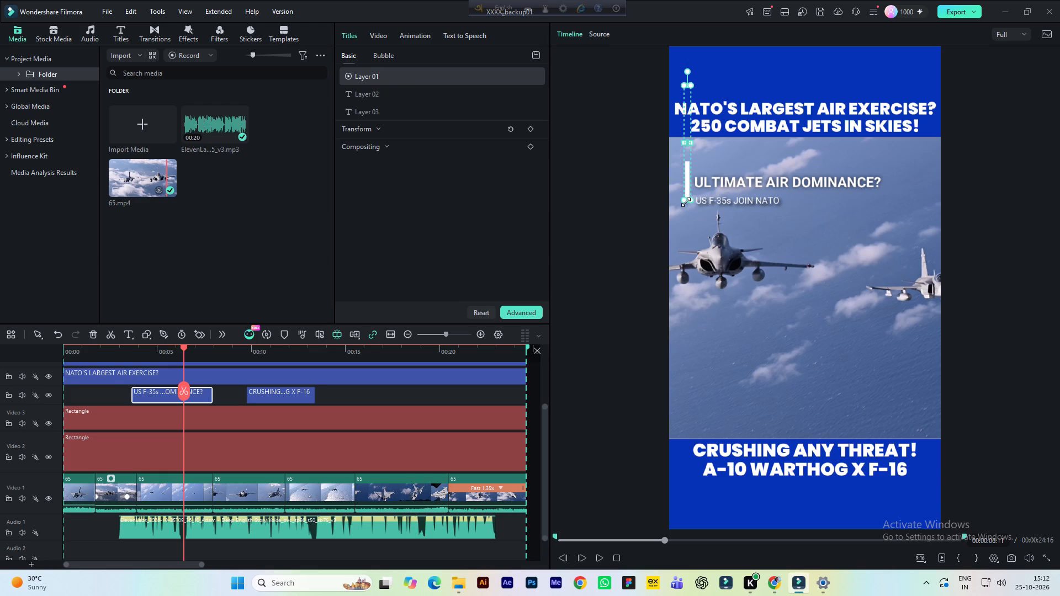
Nudge the shortened white bar downward until it spans both ULTIMATE AIR DOMINANCE? and US F-35s JOIN NATO.
key(Down)
key(Down)
key(Down)
key(Down)
key(Down)
key(Down)
key(Down)
key(Down)
key(Down)
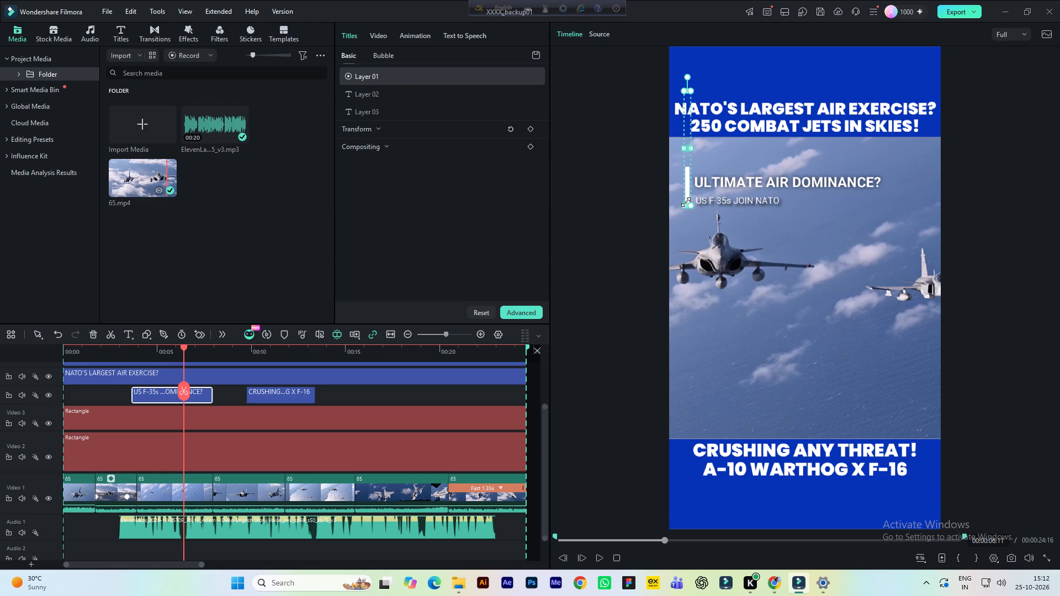
key(Down)
key(Down)
key(Down)
key(Down)
key(Down)
key(Down)
key(Down)
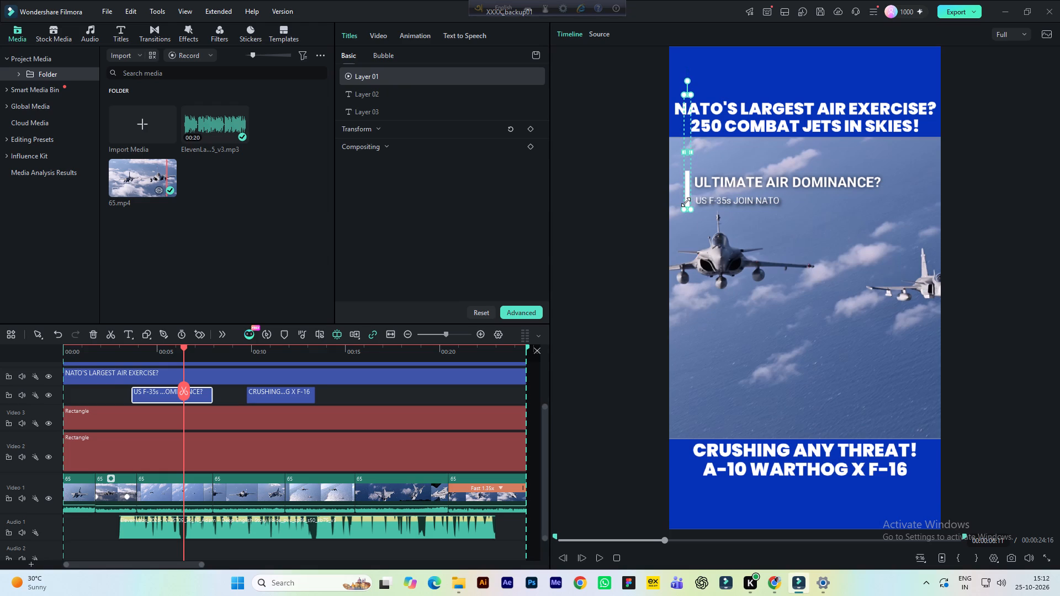
click(613, 210)
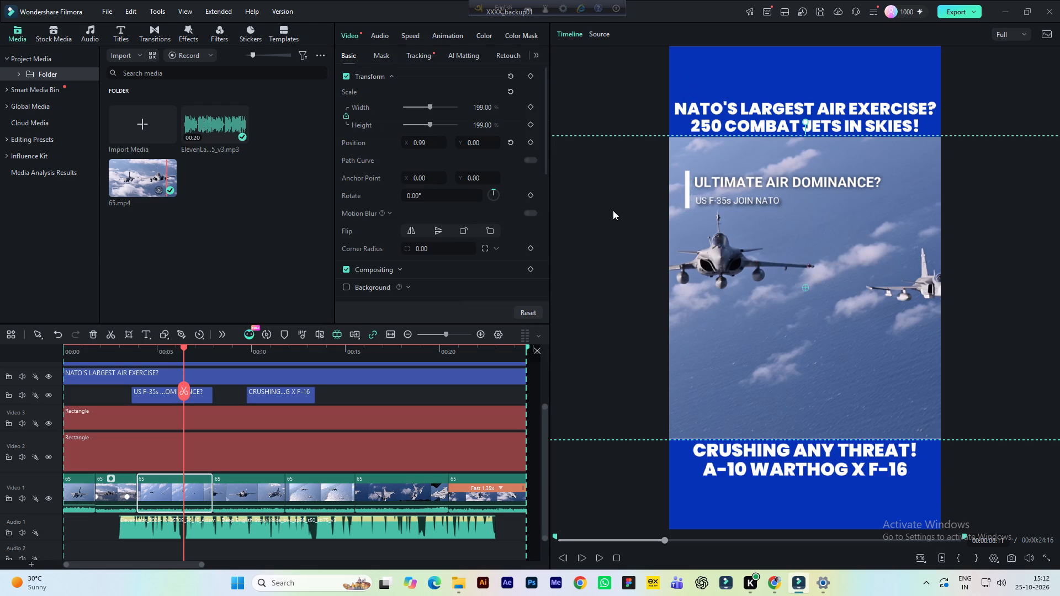
Save the project.
key(ctrl+s)
key(ctrl+s)
key(space)
click(251, 353)
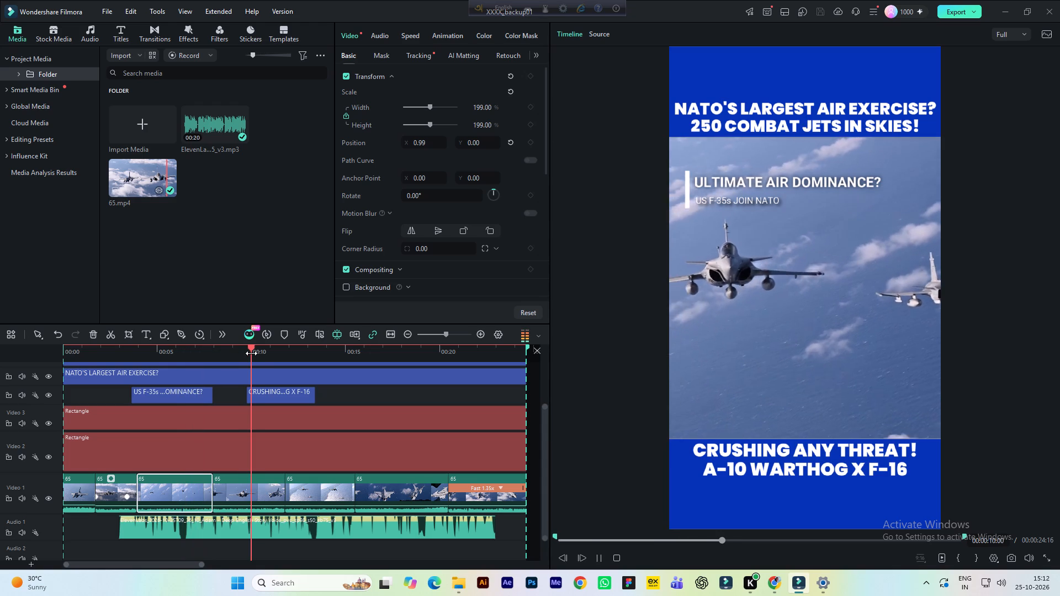
key(space)
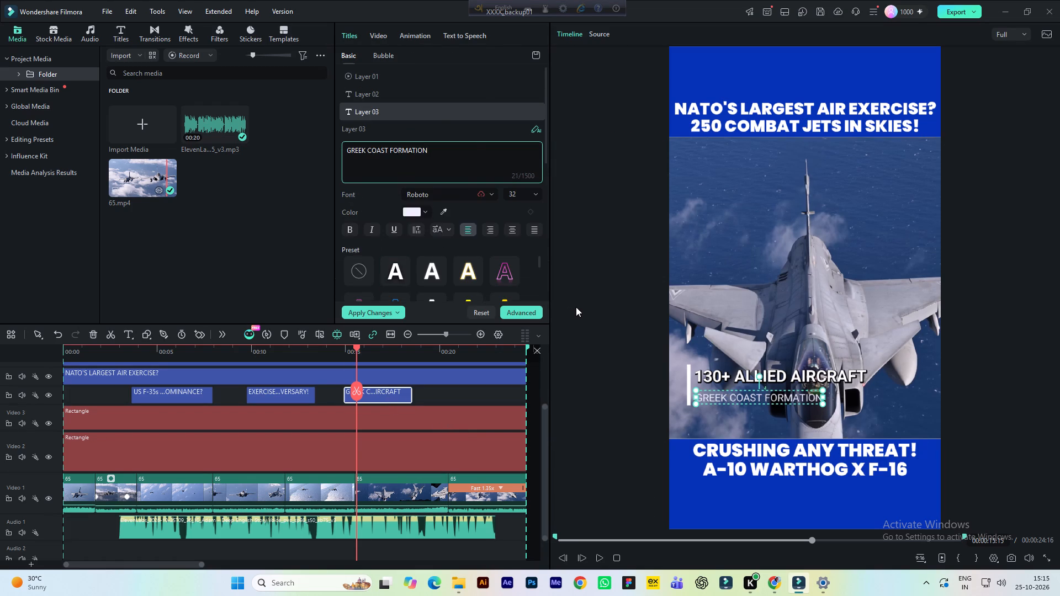
click(577, 307)
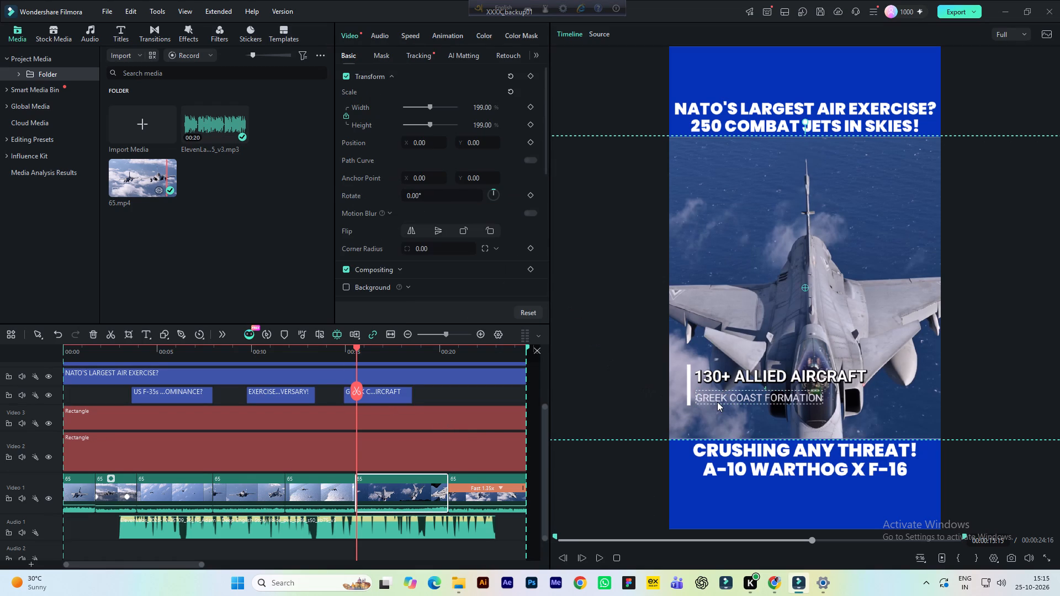
Save the project.
key(ctrl+s)
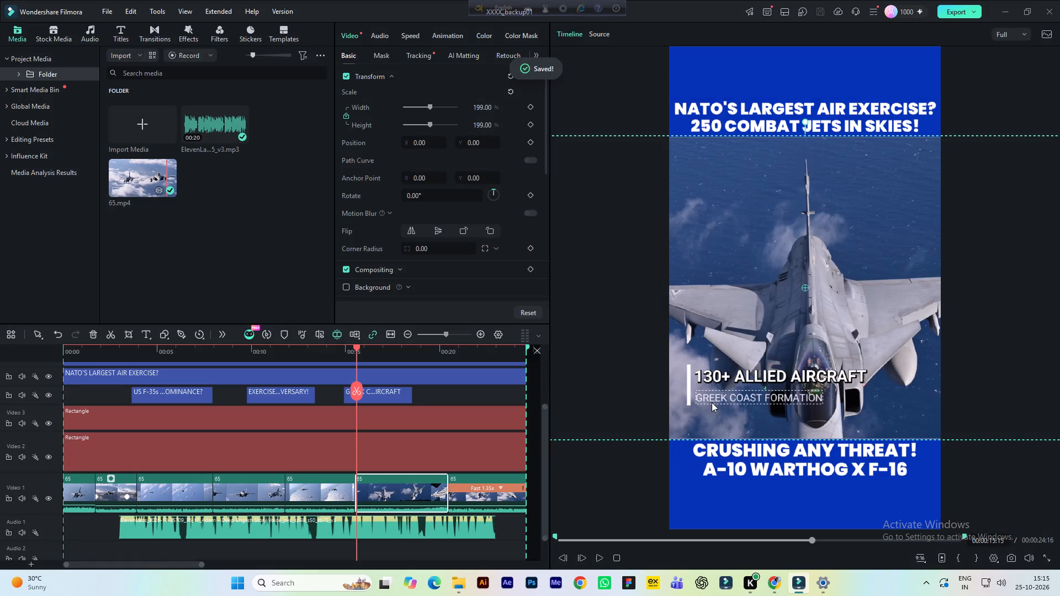
Nudge the third title's "GREEK COAST FORMATION" line slightly rightward to align under the upper line.
click(717, 380)
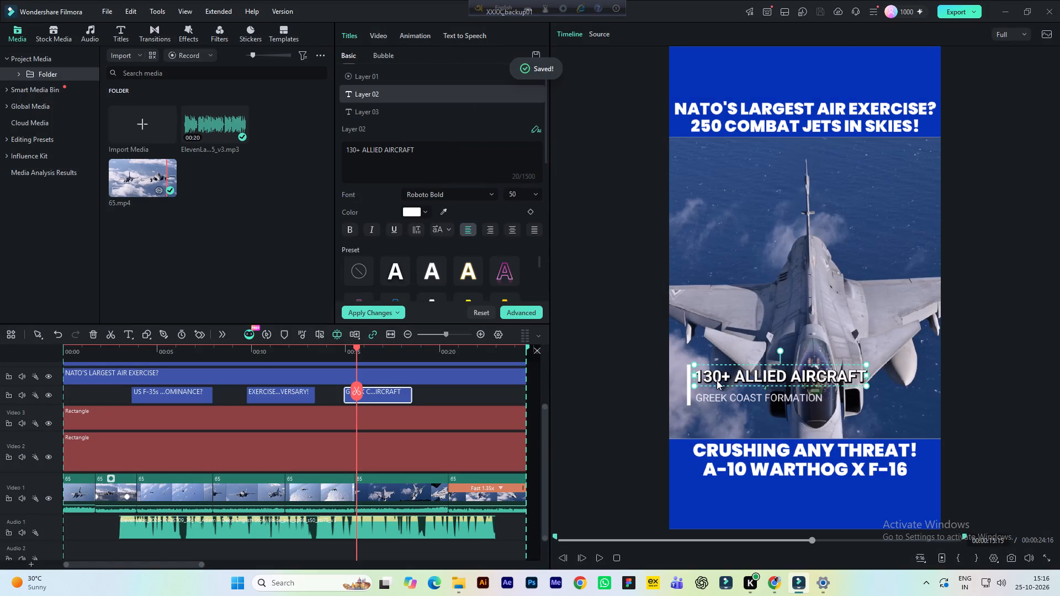
click(713, 400)
key(Right)
key(Right)
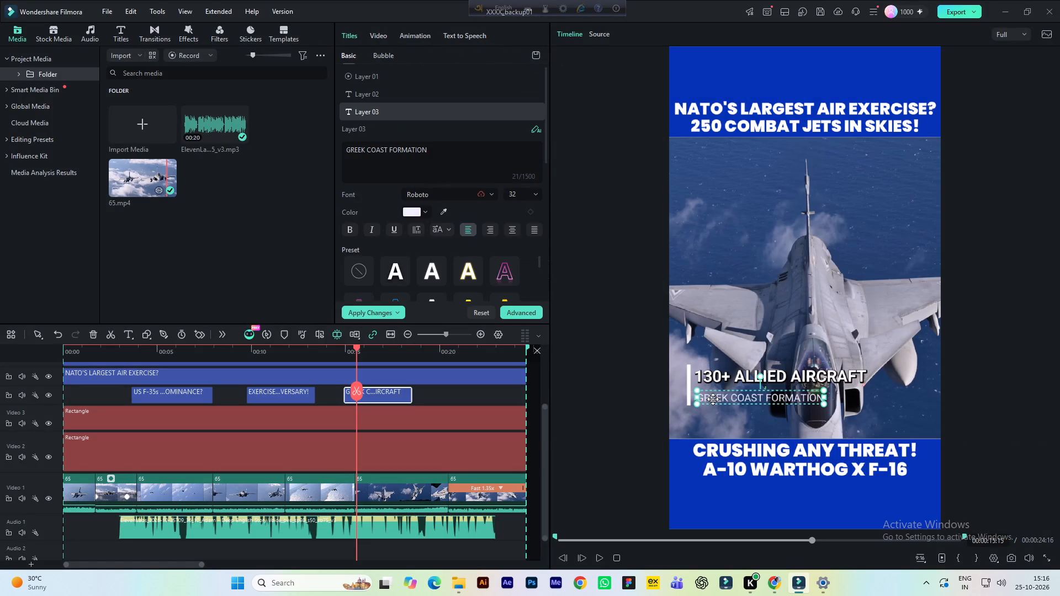
click(638, 380)
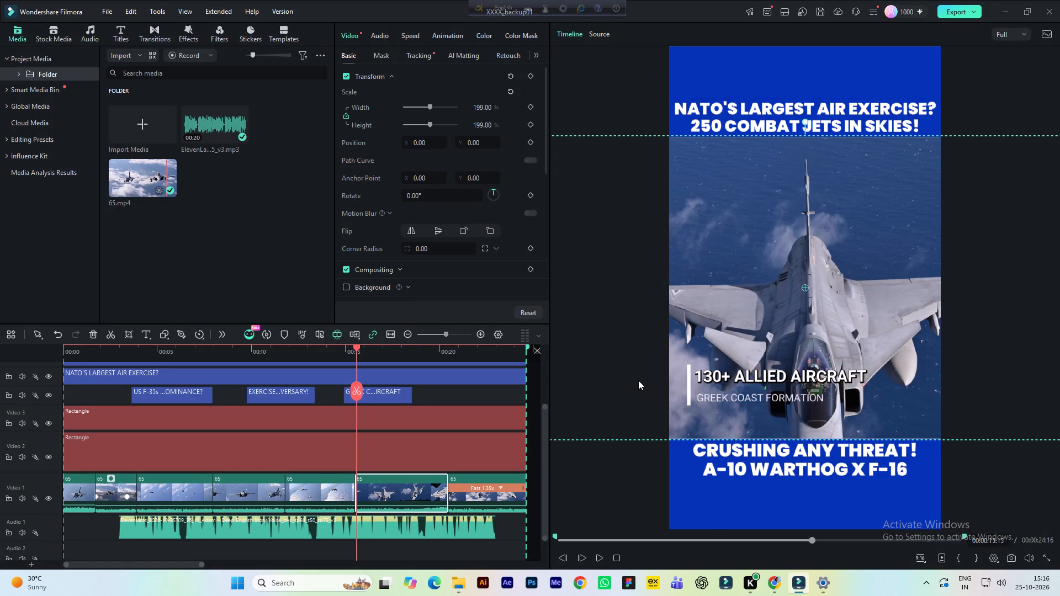
Save the project.
key(ctrl+s)
Play back the video from before the third title to check its text and timing.
click(280, 358)
key(space)
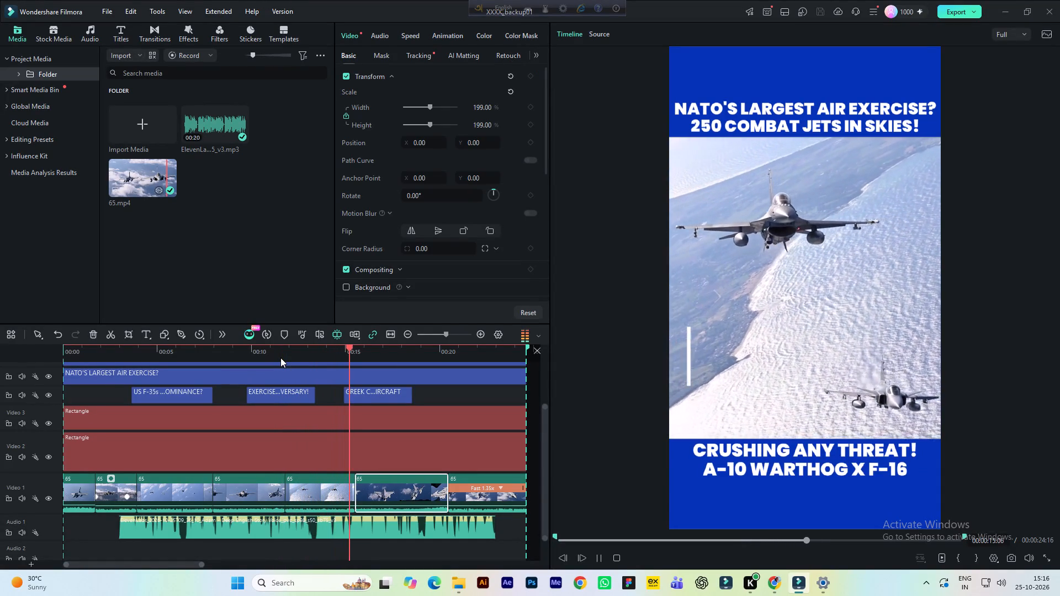
key(space)
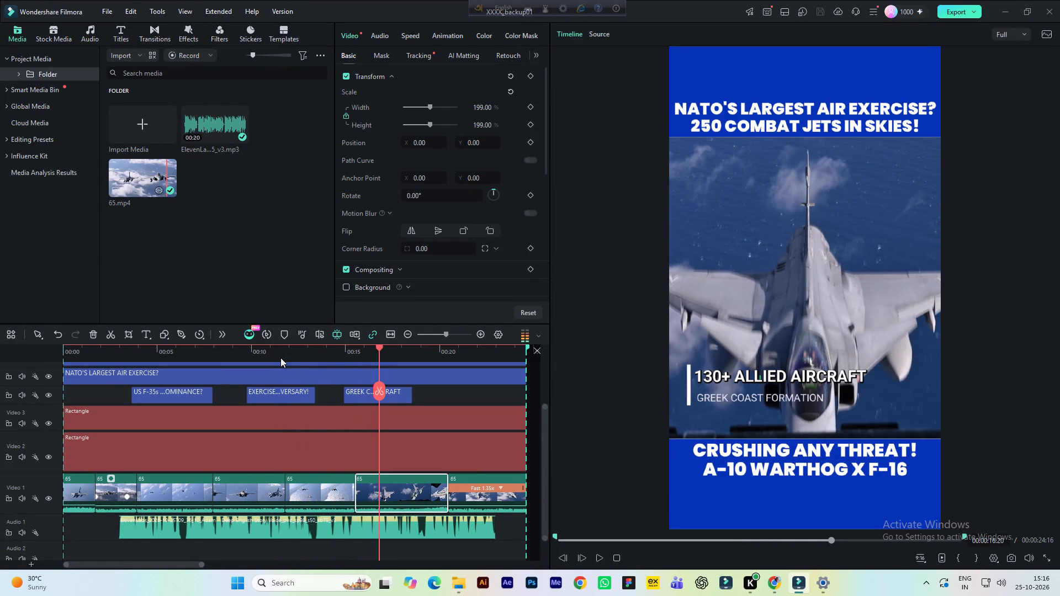
Move the "130+ ALLIED AIRCRAFT" title to the upper left of the footage, at position X -83, Y 394, and save the project.
click(355, 397)
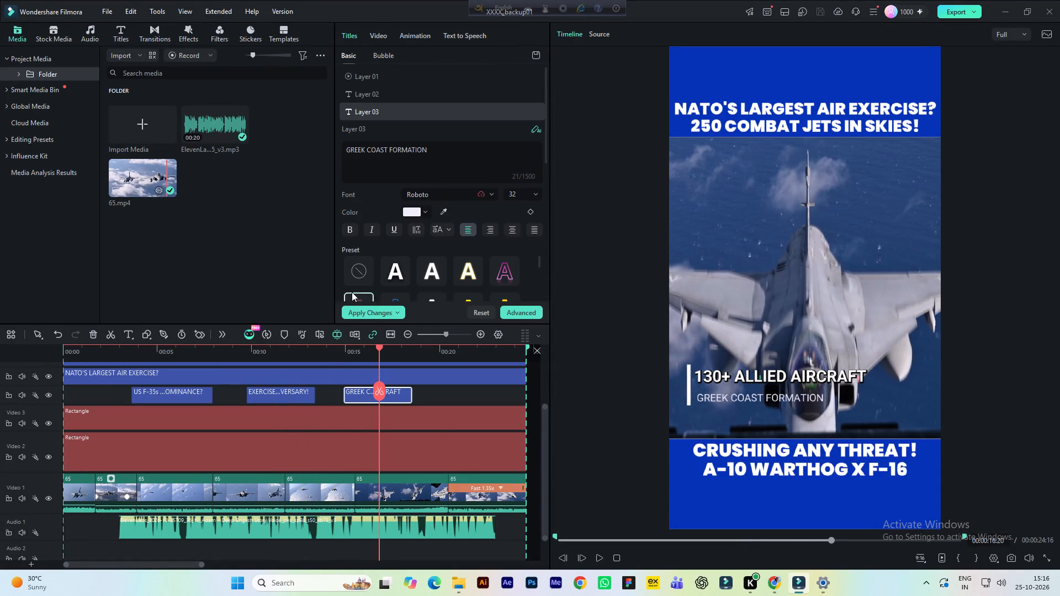
click(377, 36)
click(467, 140)
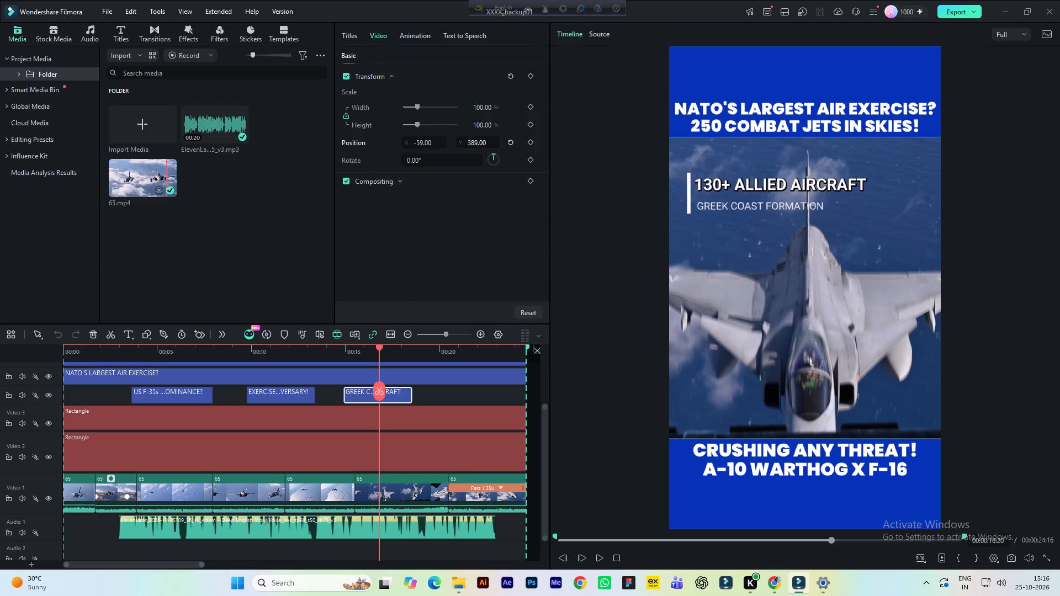
click(428, 145)
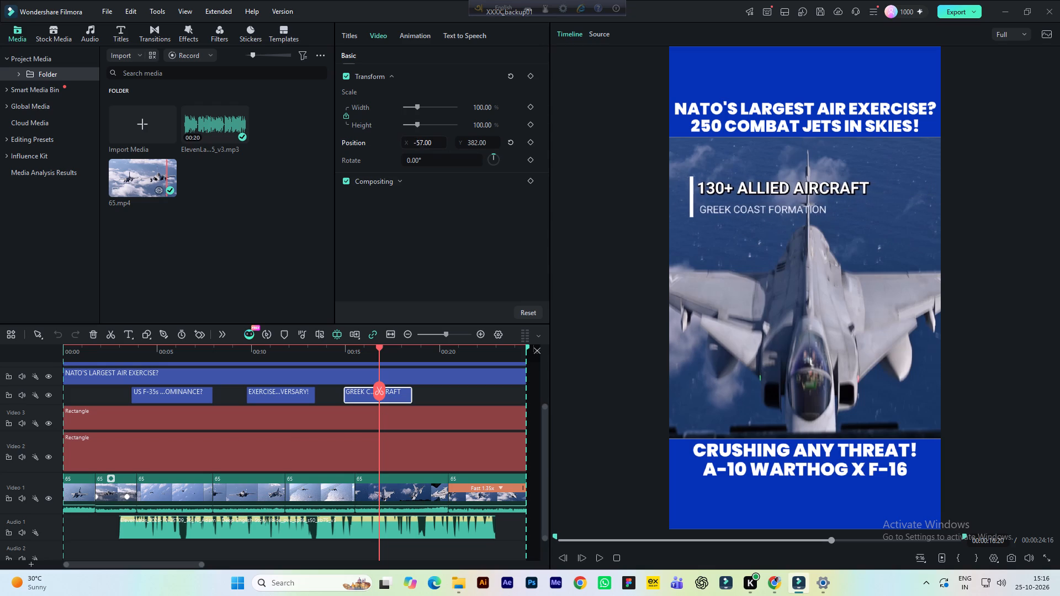
click(470, 139)
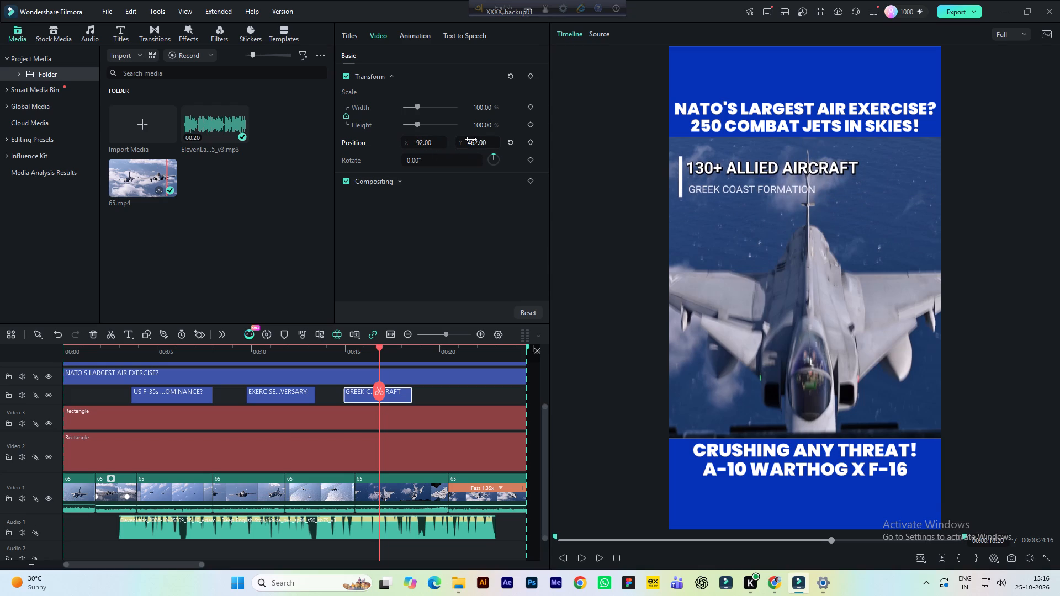
key(ctrl+s)
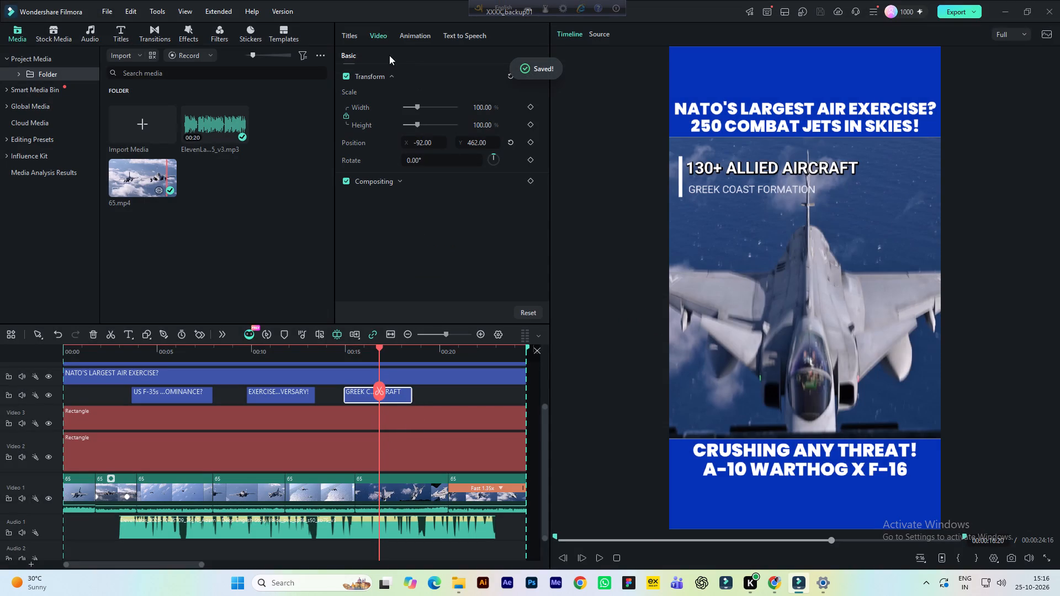
click(476, 142)
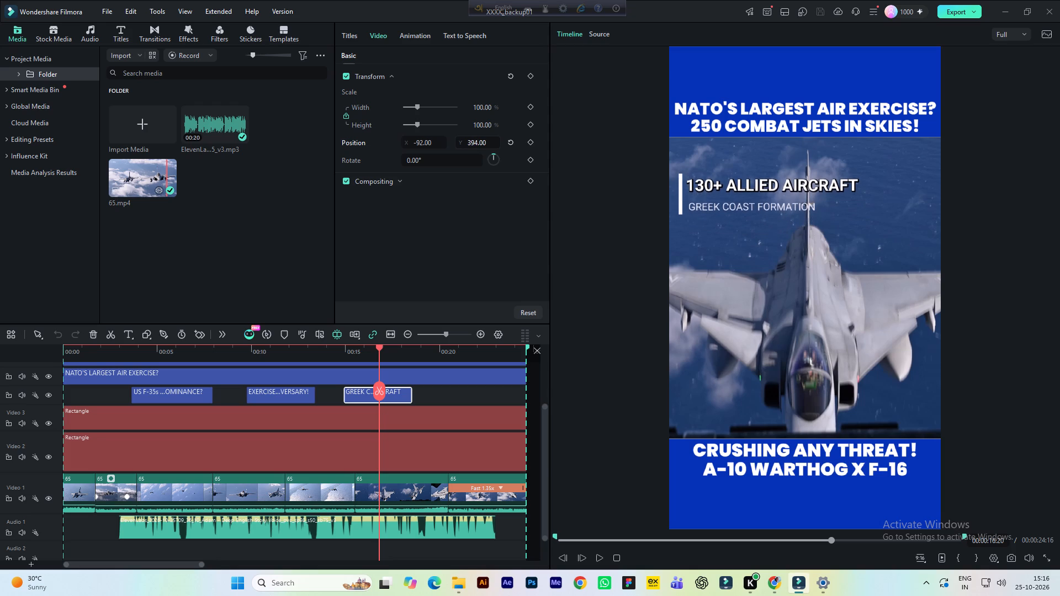
click(410, 141)
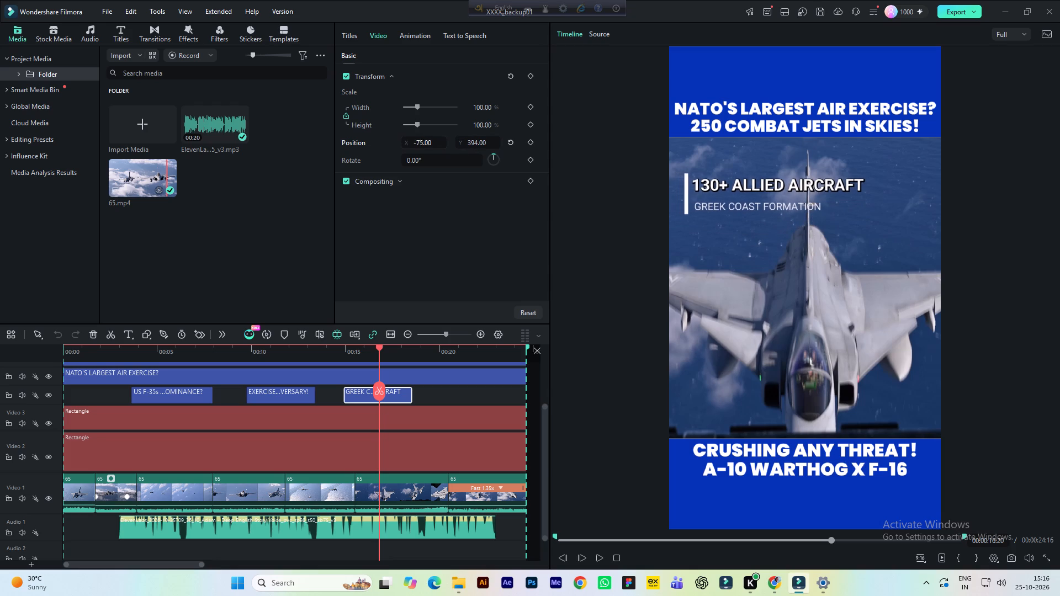
key(ctrl+s)
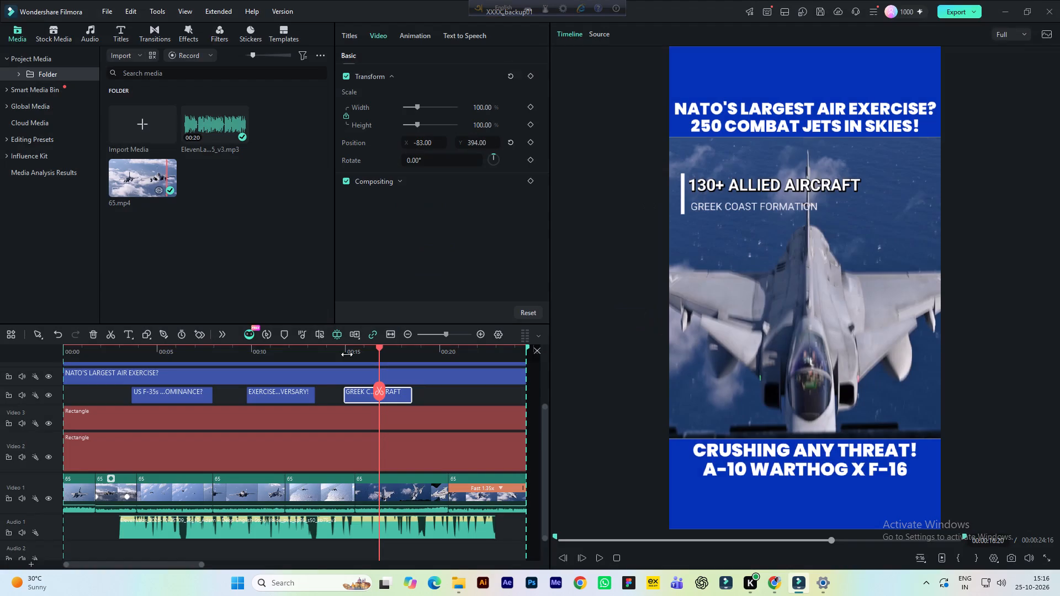
Play back the video from before the third title to check its new placement.
click(341, 347)
key(space)
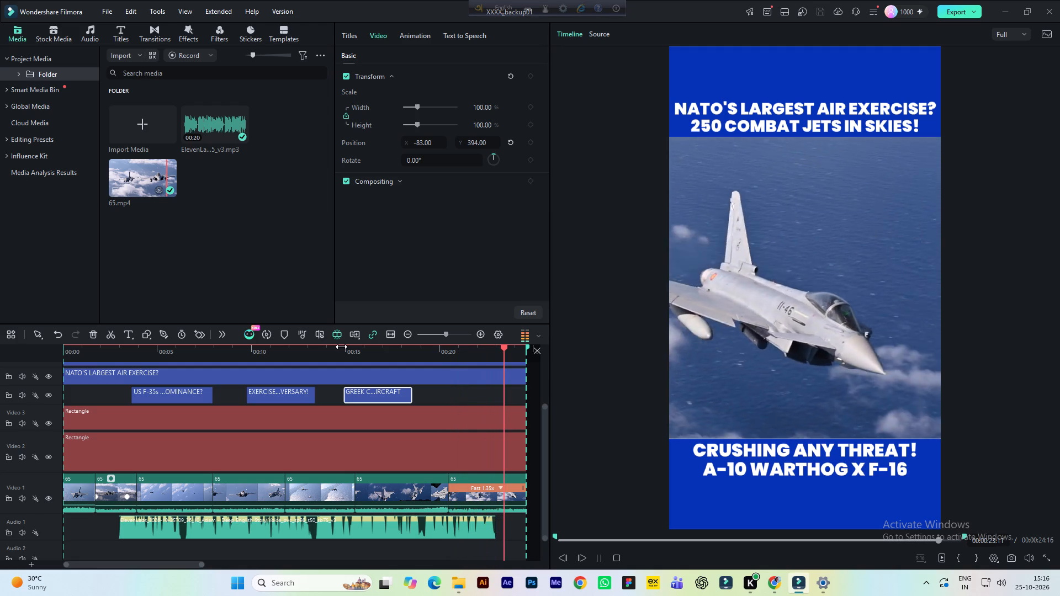
key(space)
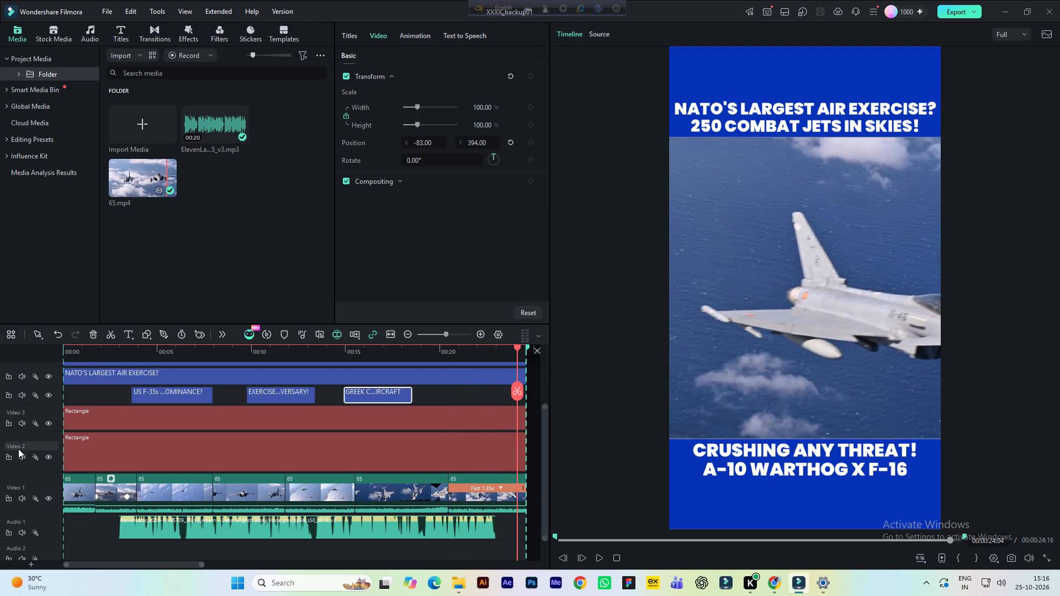
scroll(62, 449, up, 3)
click(150, 397)
click(145, 432)
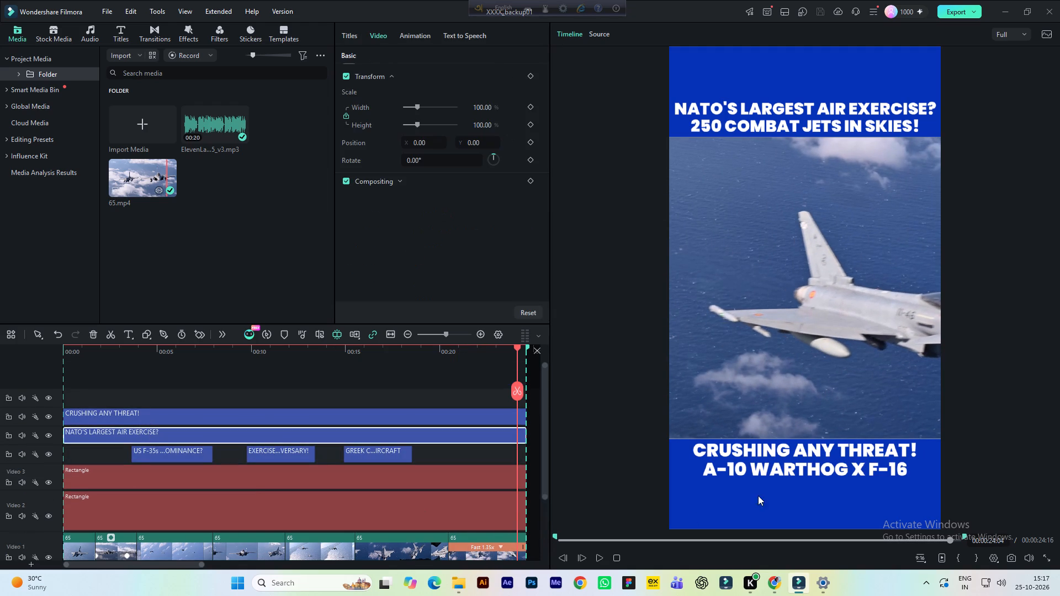